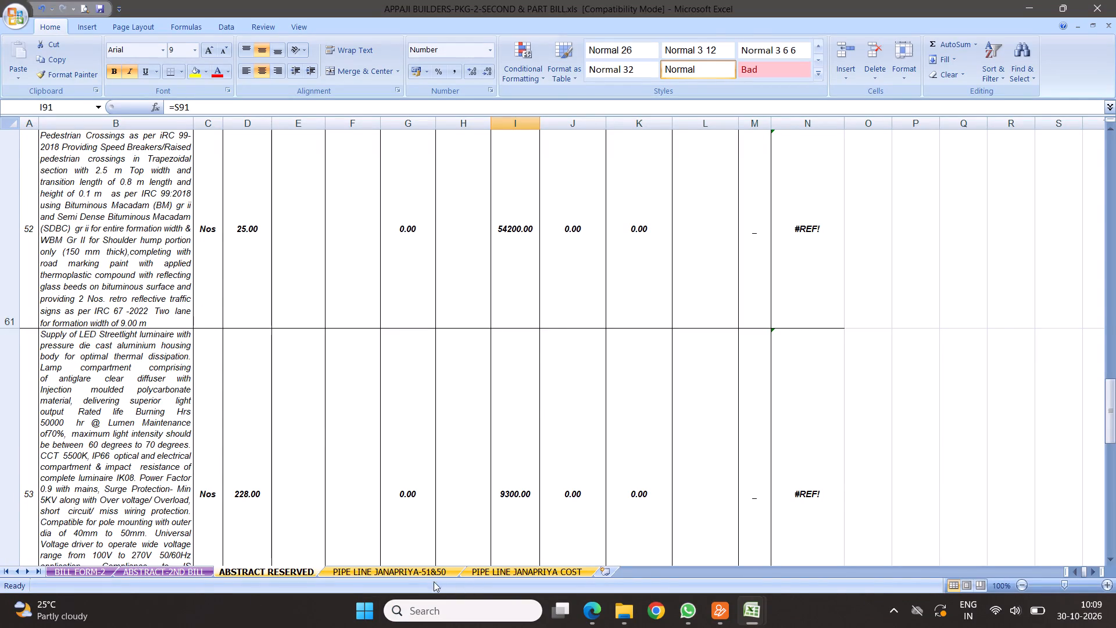
Open the PIPE LINE JANAPRIYA-51&50 sheet and look back through its measurement sections from the end to item 11, steel reinforcement.
{"action": "left_click", "coordinate": [420, 570]}
{"action": "scroll", "coordinate": [301, 256], "scroll_direction": "up", "scroll_amount": 16}
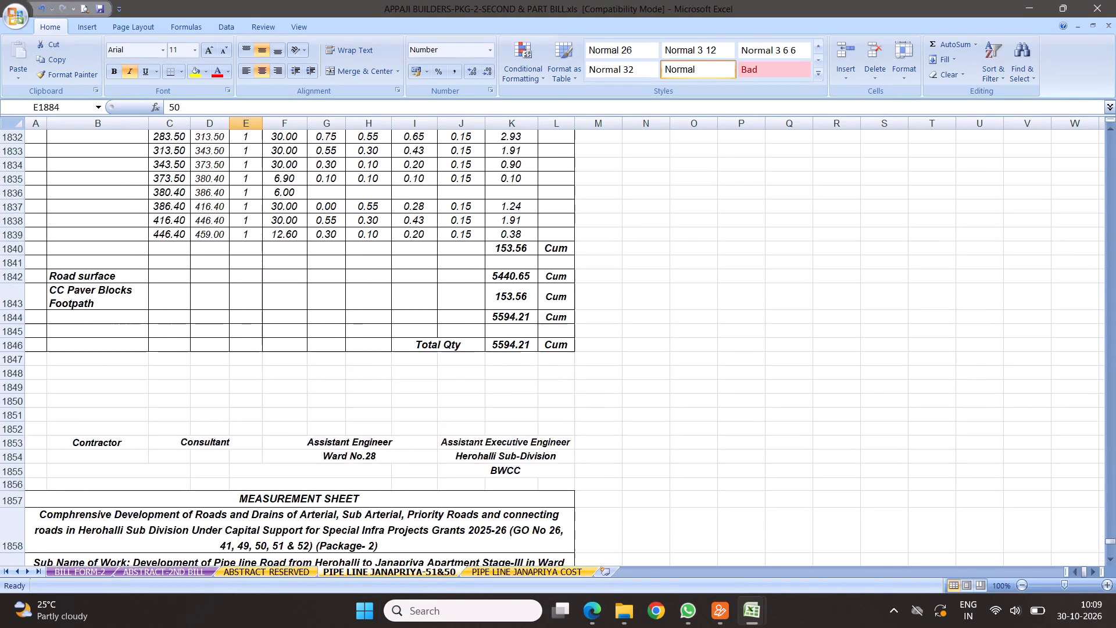
{"action": "scroll", "coordinate": [295, 256], "scroll_direction": "up", "scroll_amount": 7}
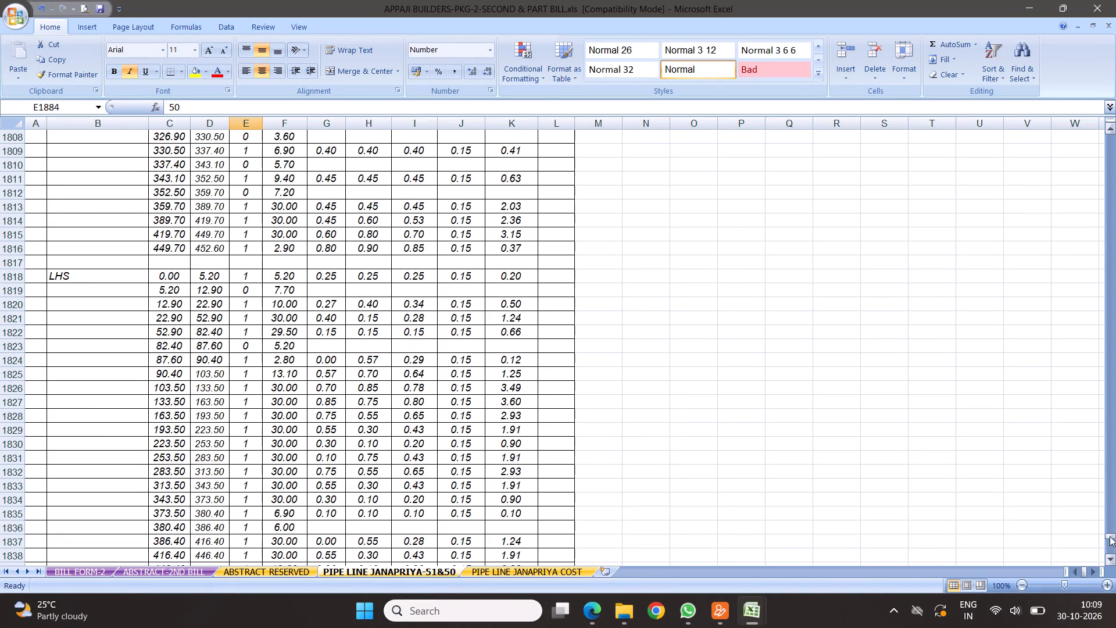
{"action": "left_click_drag", "start_coordinate": [1107, 534], "coordinate": [1107, 508]}
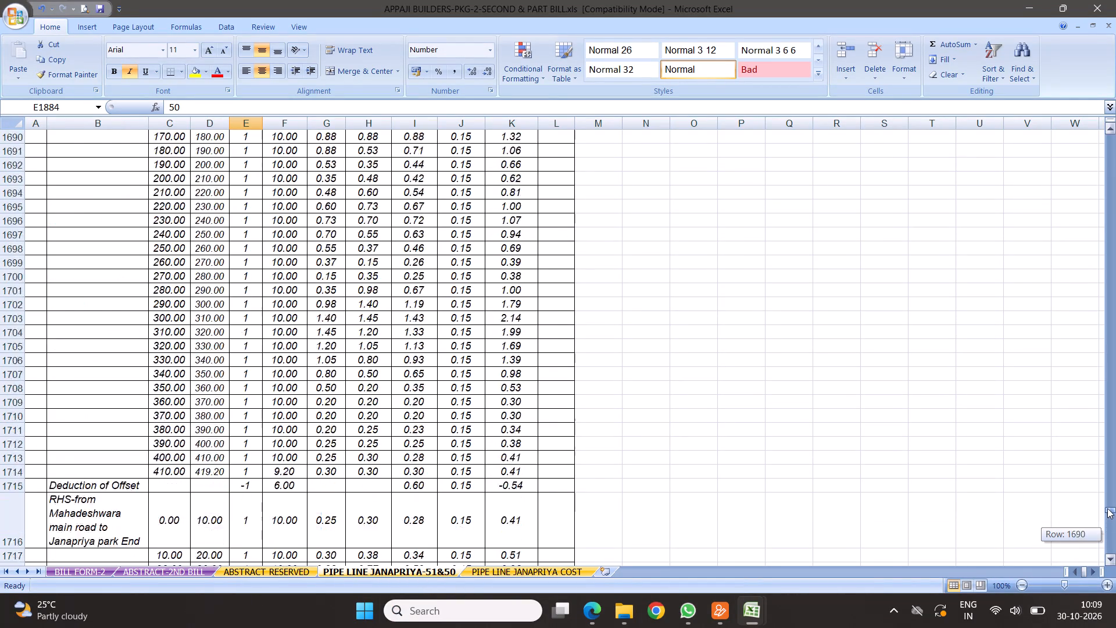
{"action": "left_click_drag", "start_coordinate": [1107, 508], "coordinate": [1107, 416]}
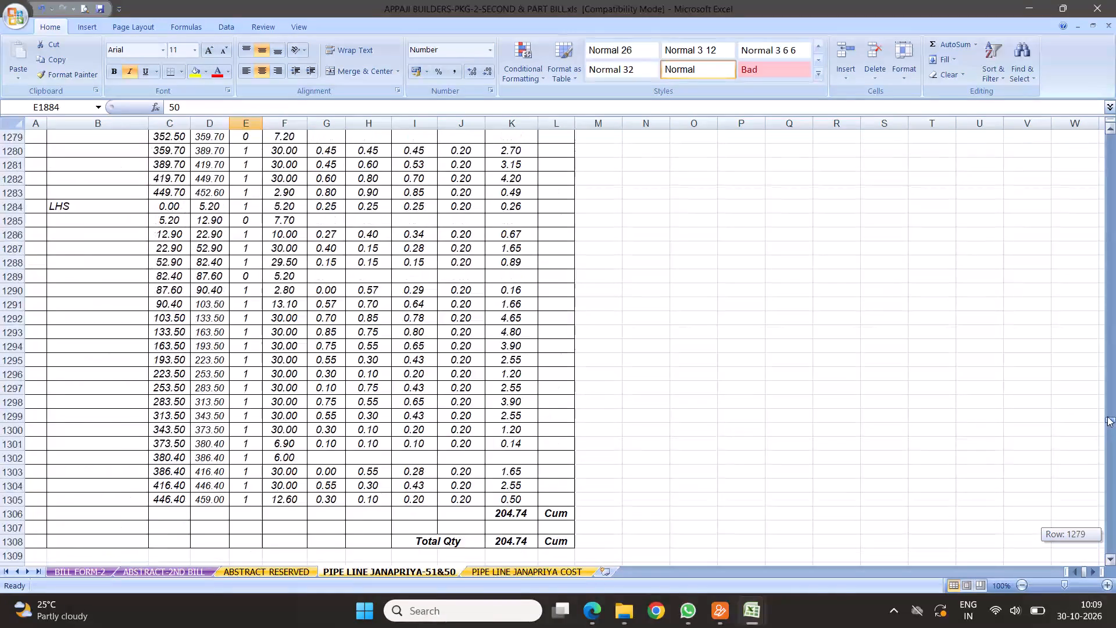
{"action": "left_click_drag", "start_coordinate": [1107, 416], "coordinate": [1107, 372]}
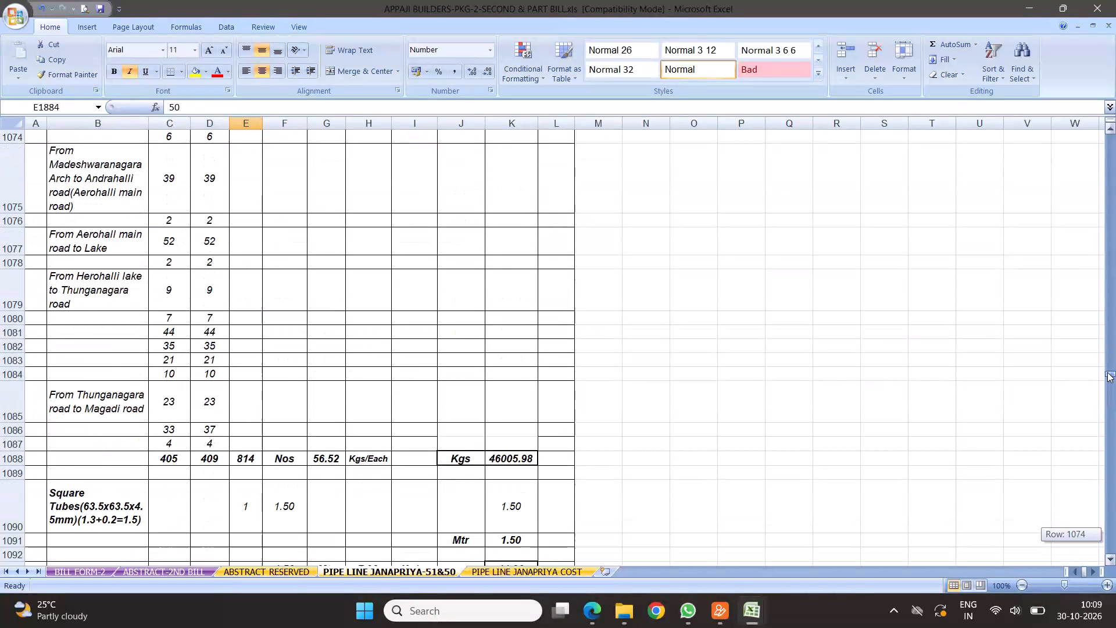
{"action": "left_click_drag", "start_coordinate": [1107, 372], "coordinate": [1107, 354]}
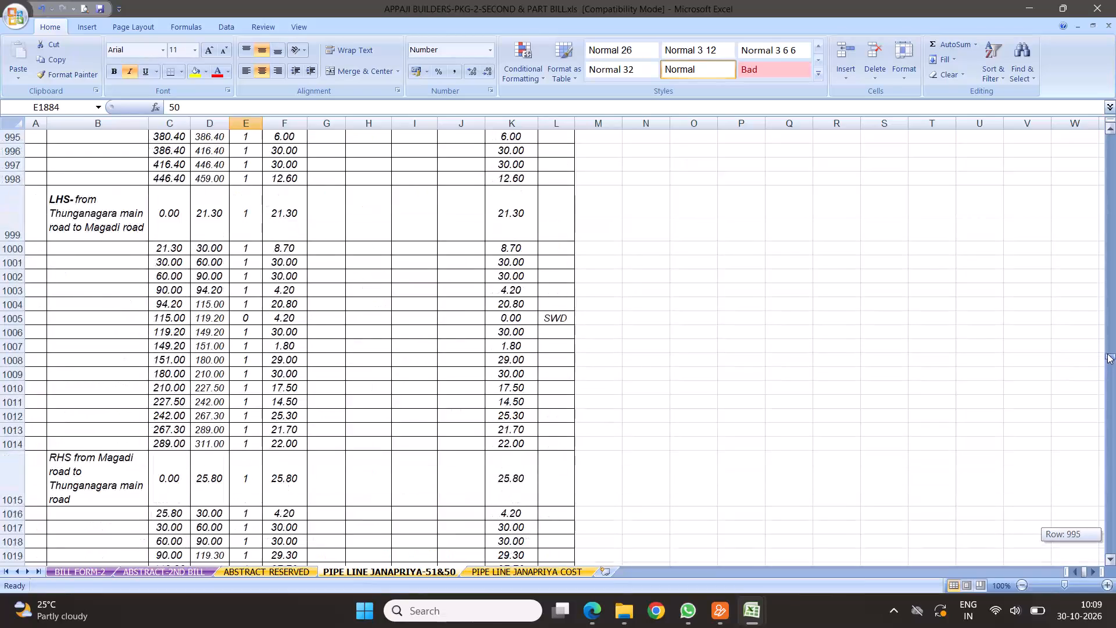
{"action": "left_click_drag", "start_coordinate": [1107, 354], "coordinate": [1113, 301]}
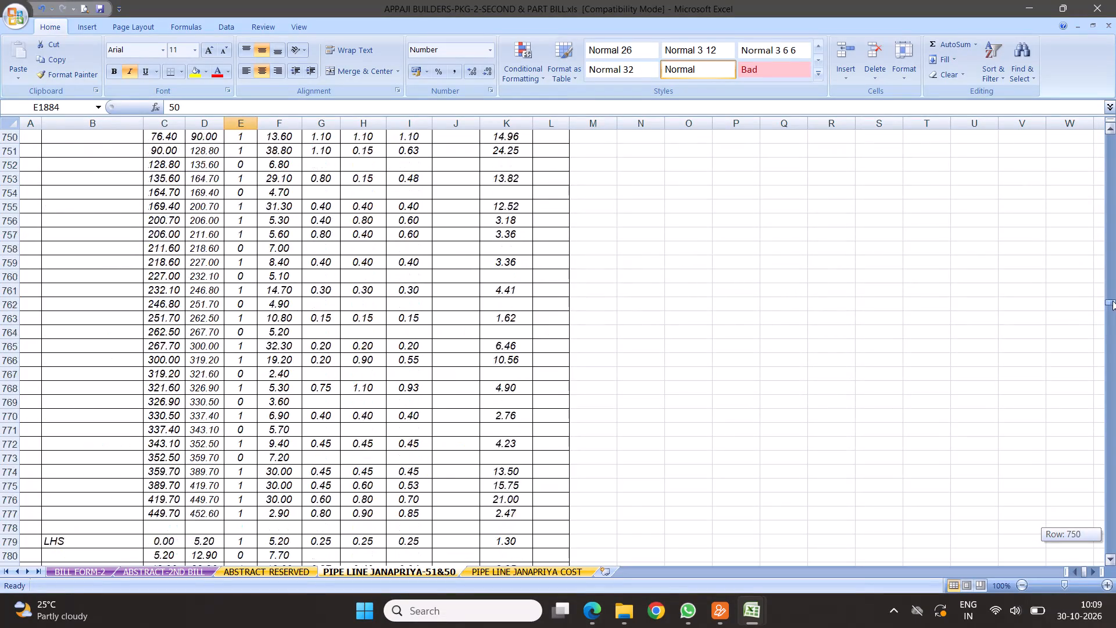
{"action": "left_click_drag", "start_coordinate": [1113, 301], "coordinate": [1113, 254]}
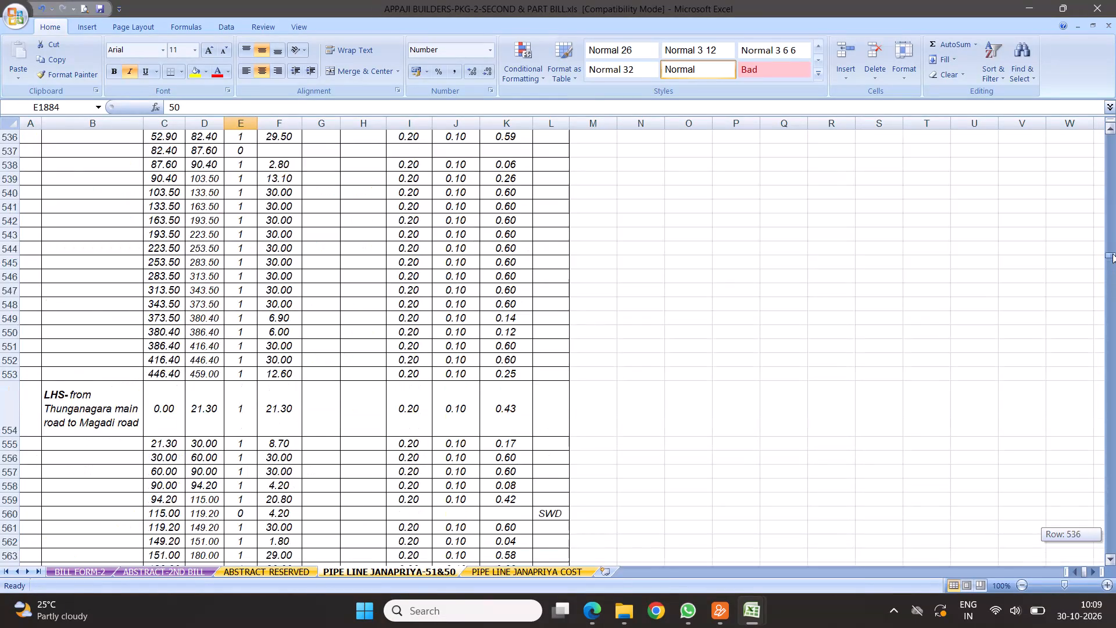
{"action": "left_click_drag", "start_coordinate": [1113, 254], "coordinate": [1113, 265]}
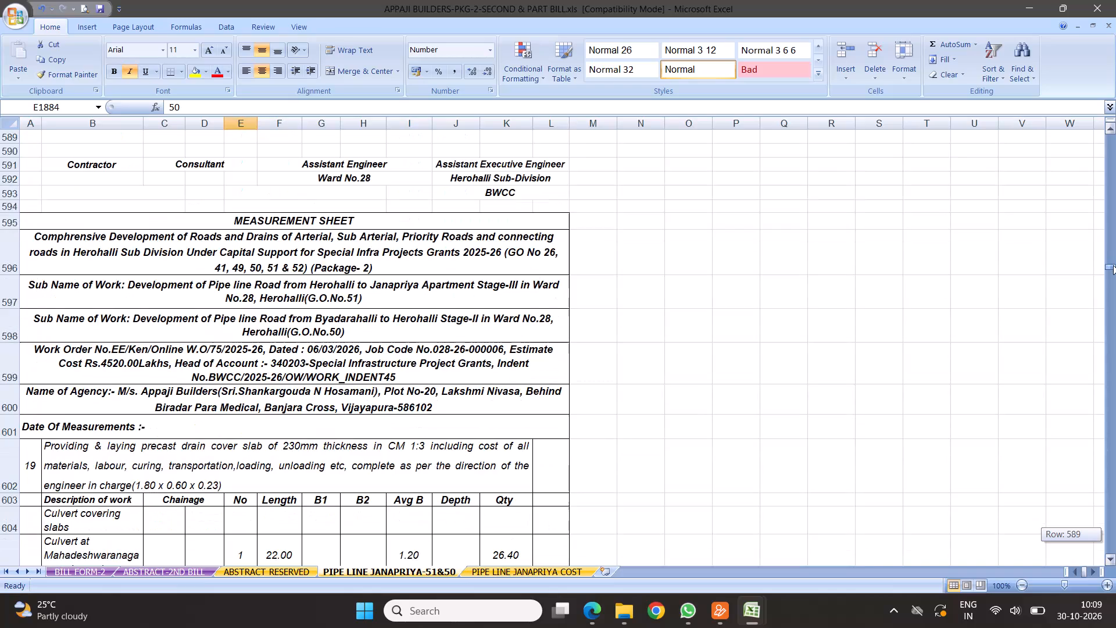
{"action": "left_click_drag", "start_coordinate": [1113, 265], "coordinate": [1114, 255]}
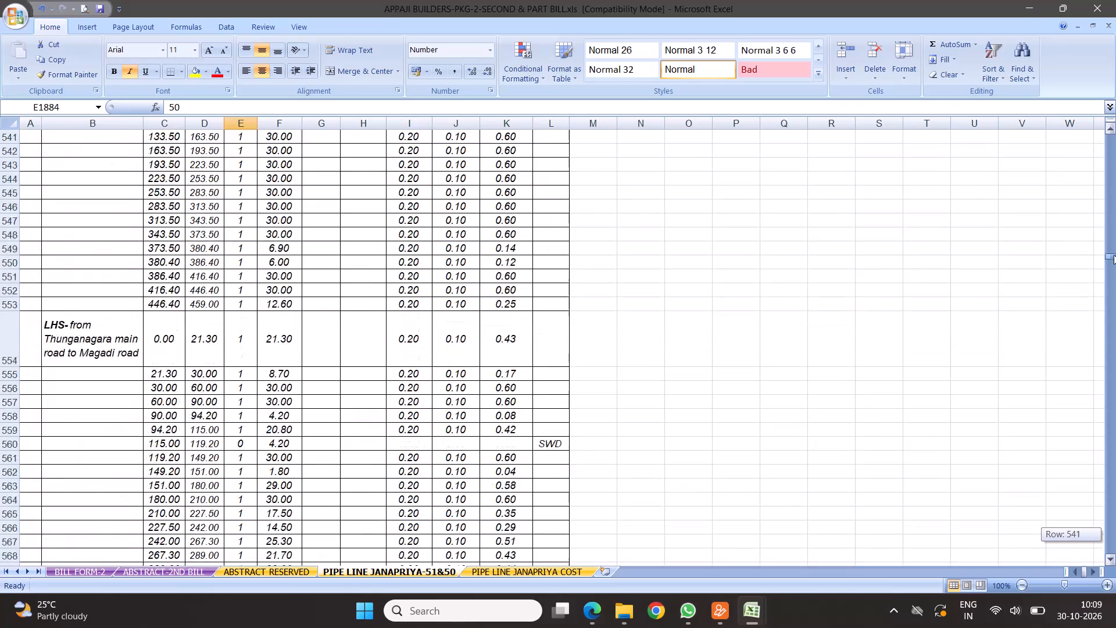
{"action": "left_click_drag", "start_coordinate": [1114, 255], "coordinate": [1115, 213]}
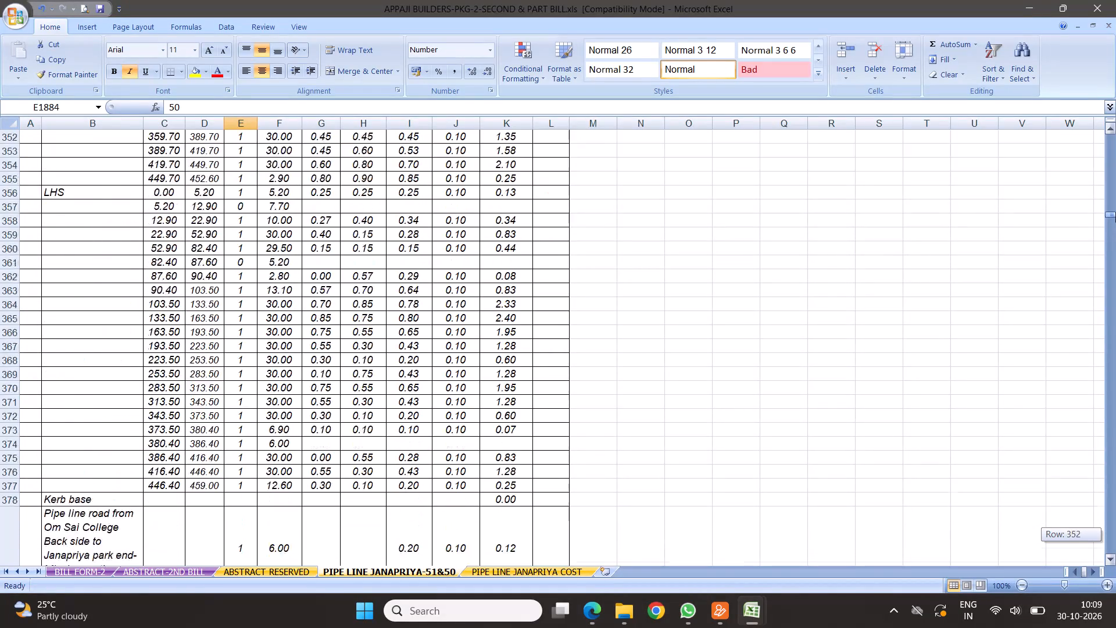
{"action": "left_click_drag", "start_coordinate": [1115, 213], "coordinate": [1115, 174]}
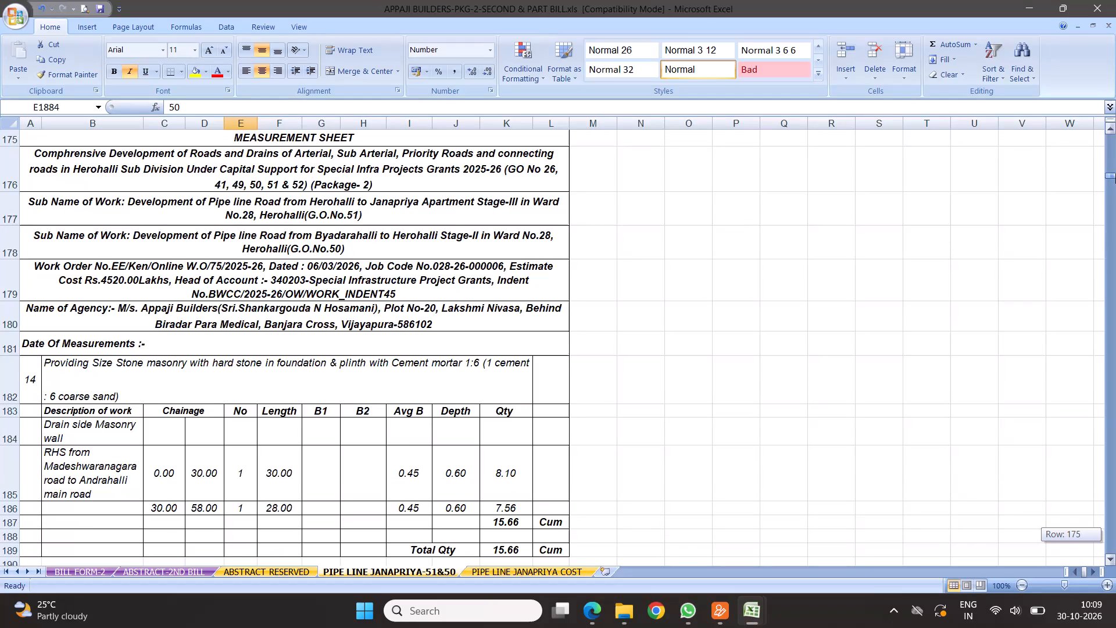
{"action": "left_click_drag", "start_coordinate": [1115, 174], "coordinate": [1115, 162]}
Examine the item 11 steel reinforcement and item 14 stone masonry measurements, returning to the electrical pole foundation entries near the sheet's start.
{"action": "scroll", "coordinate": [344, 355], "scroll_direction": "down", "scroll_amount": 4}
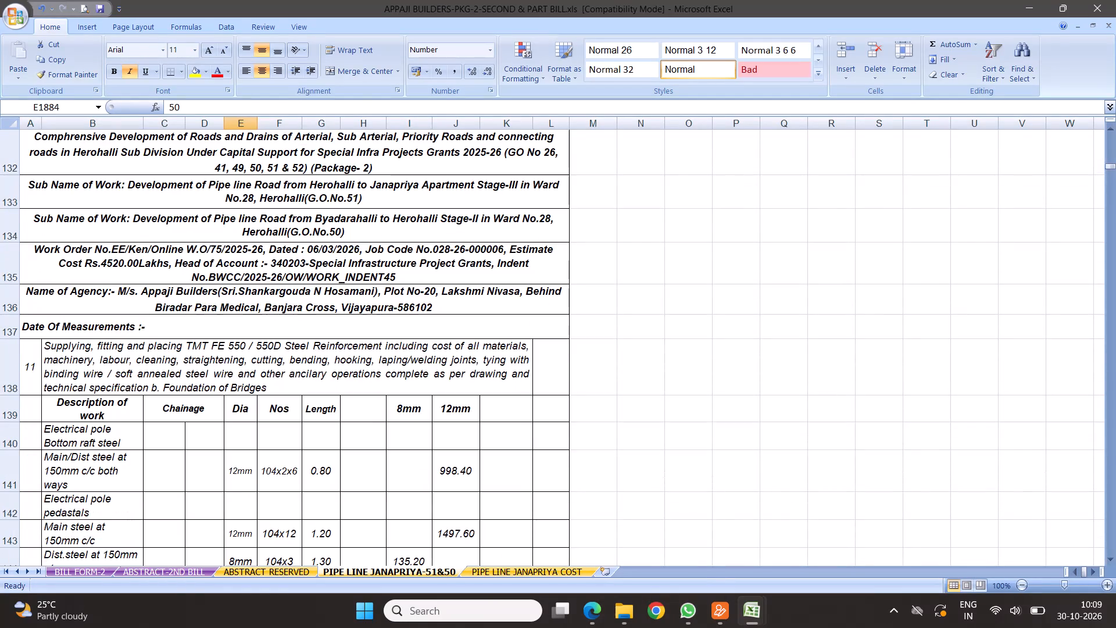
{"action": "scroll", "coordinate": [306, 355], "scroll_direction": "down", "scroll_amount": 6}
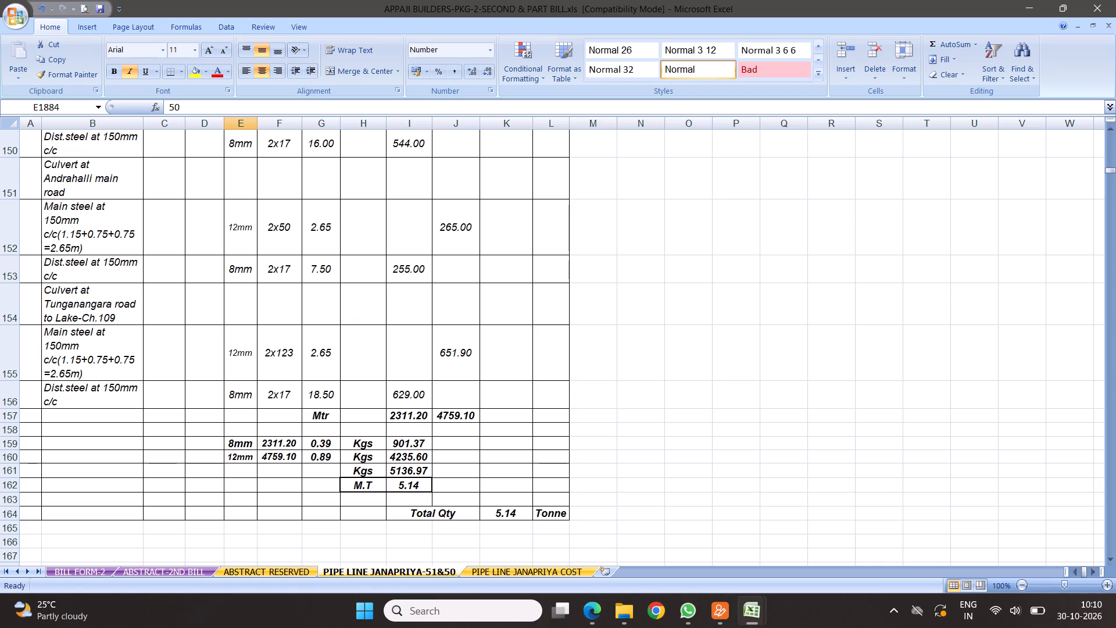
{"action": "scroll", "coordinate": [157, 340], "scroll_direction": "down", "scroll_amount": 9}
{"action": "scroll", "coordinate": [274, 365], "scroll_direction": "down", "scroll_amount": 5}
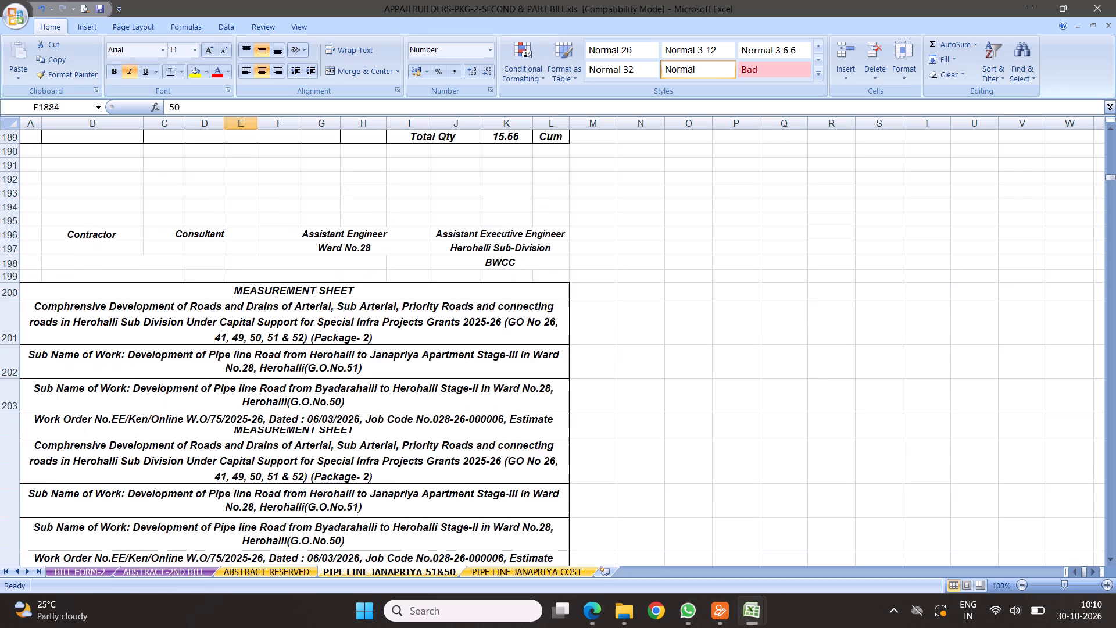
{"action": "scroll", "coordinate": [274, 367], "scroll_direction": "down", "scroll_amount": 6}
{"action": "scroll", "coordinate": [317, 280], "scroll_direction": "up", "scroll_amount": 20}
{"action": "scroll", "coordinate": [317, 280], "scroll_direction": "up", "scroll_amount": 4}
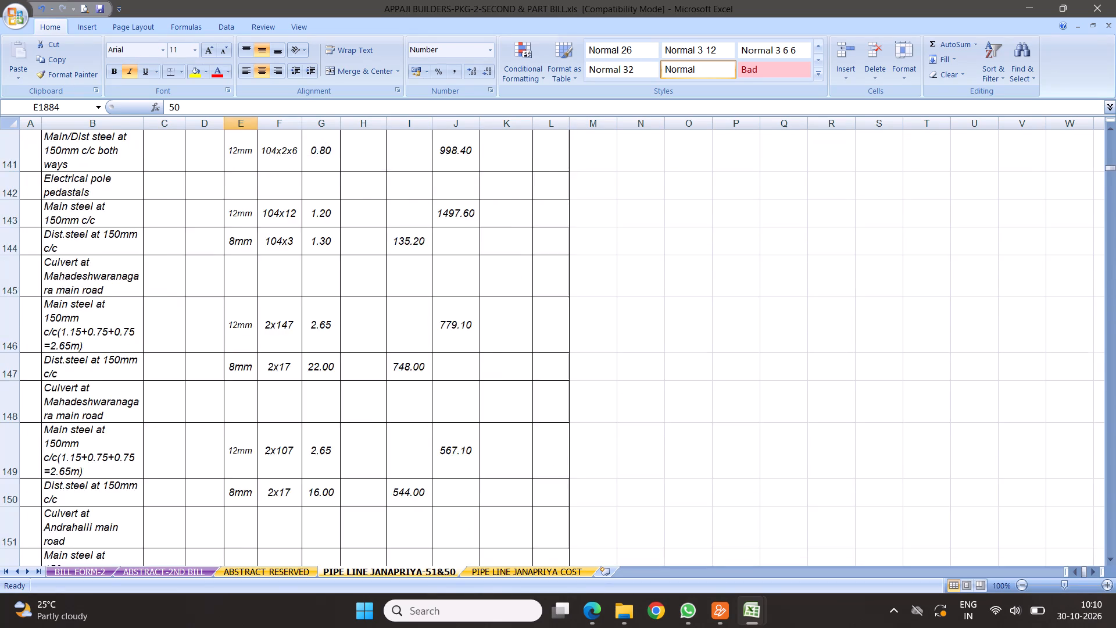
{"action": "scroll", "coordinate": [314, 280], "scroll_direction": "up", "scroll_amount": 20}
{"action": "scroll", "coordinate": [314, 280], "scroll_direction": "up", "scroll_amount": 20}
{"action": "scroll", "coordinate": [314, 280], "scroll_direction": "up", "scroll_amount": 5}
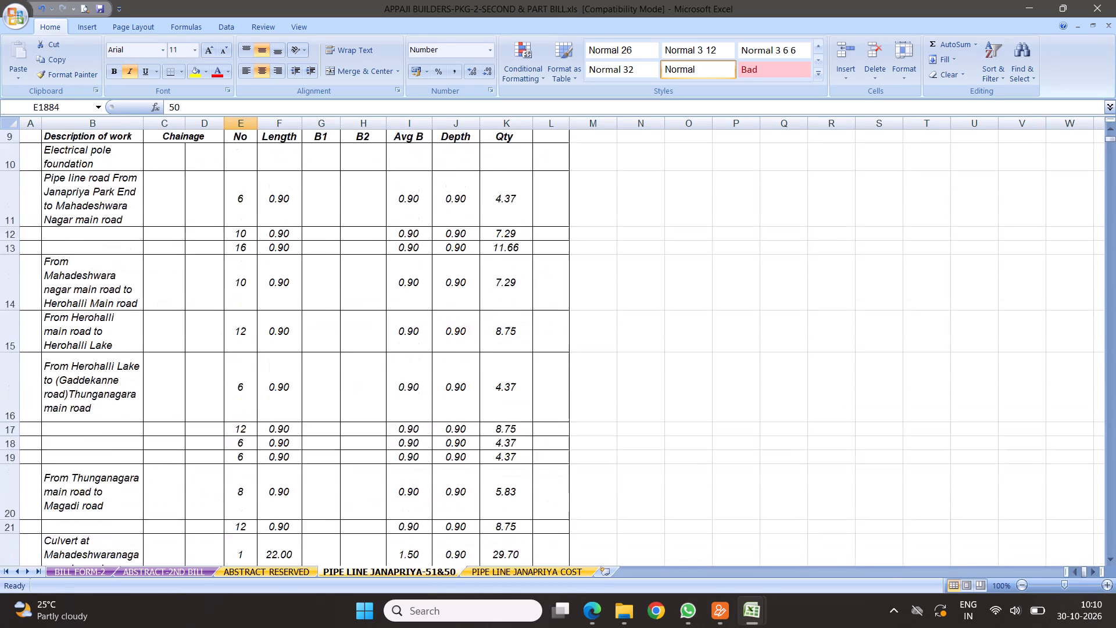
{"action": "scroll", "coordinate": [314, 280], "scroll_direction": "up", "scroll_amount": 20}
{"action": "scroll", "coordinate": [314, 280], "scroll_direction": "up", "scroll_amount": 3}
Review the measurement sections in order from the electrical pole foundation entries through item 16, the M15 cement concrete footpath work.
{"action": "scroll", "coordinate": [268, 306], "scroll_direction": "down", "scroll_amount": 6}
{"action": "scroll", "coordinate": [259, 359], "scroll_direction": "down", "scroll_amount": 4}
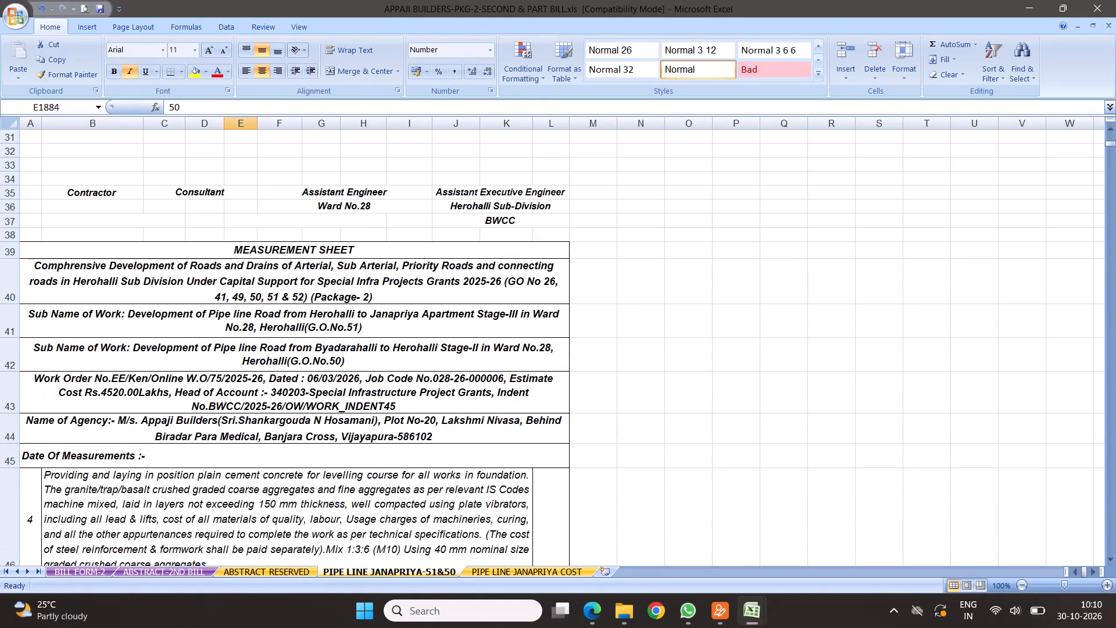
{"action": "scroll", "coordinate": [324, 342], "scroll_direction": "down", "scroll_amount": 11}
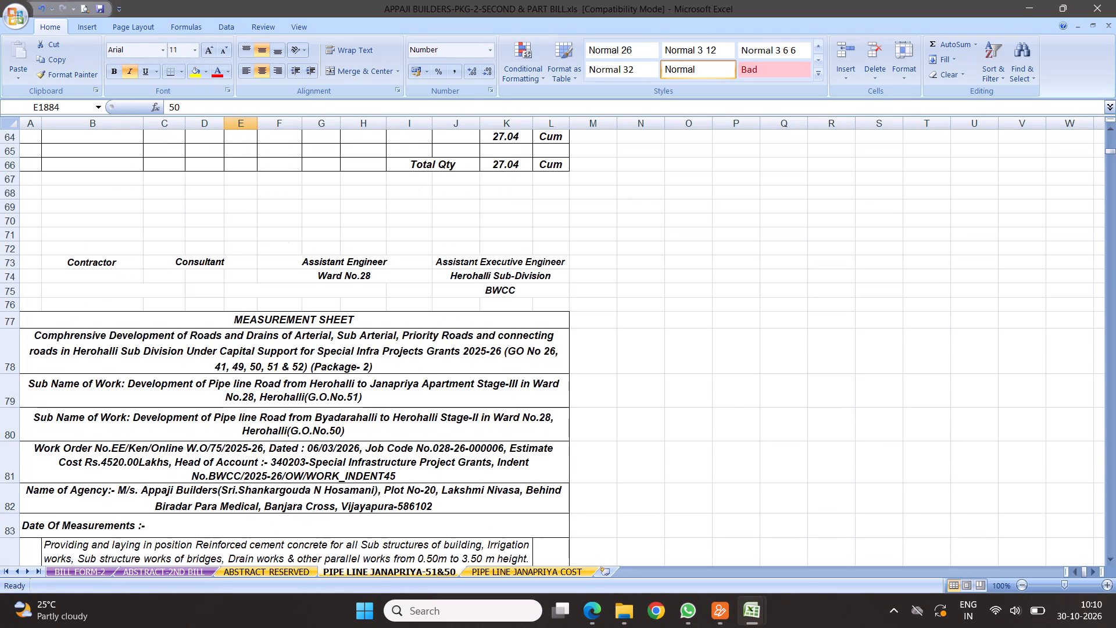
{"action": "scroll", "coordinate": [292, 337], "scroll_direction": "down", "scroll_amount": 12}
{"action": "scroll", "coordinate": [320, 325], "scroll_direction": "down", "scroll_amount": 11}
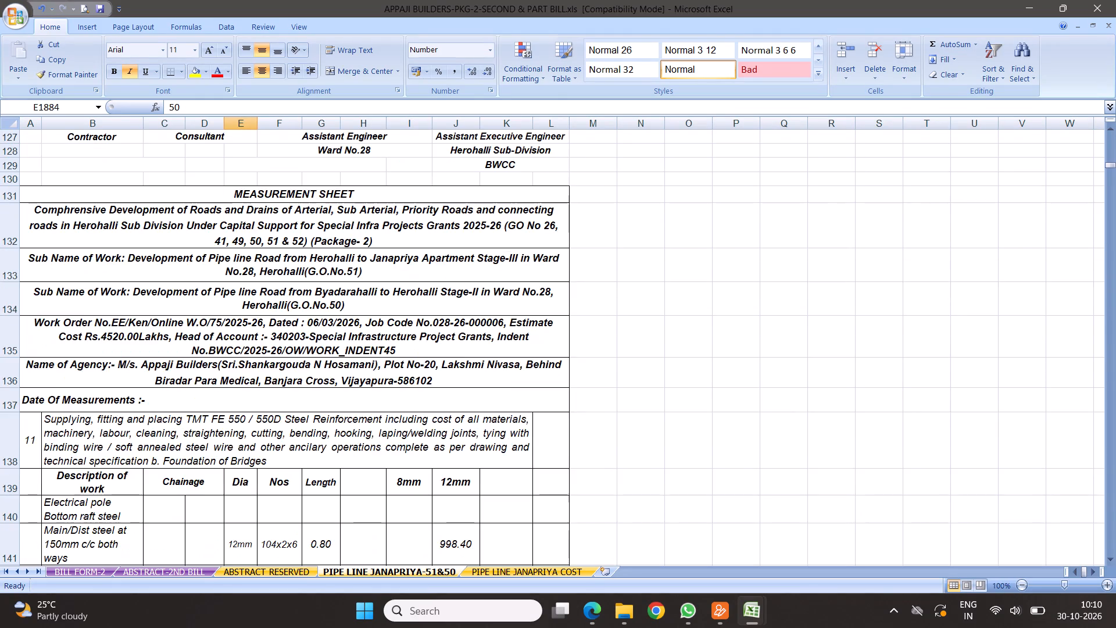
{"action": "scroll", "coordinate": [348, 332], "scroll_direction": "down", "scroll_amount": 4}
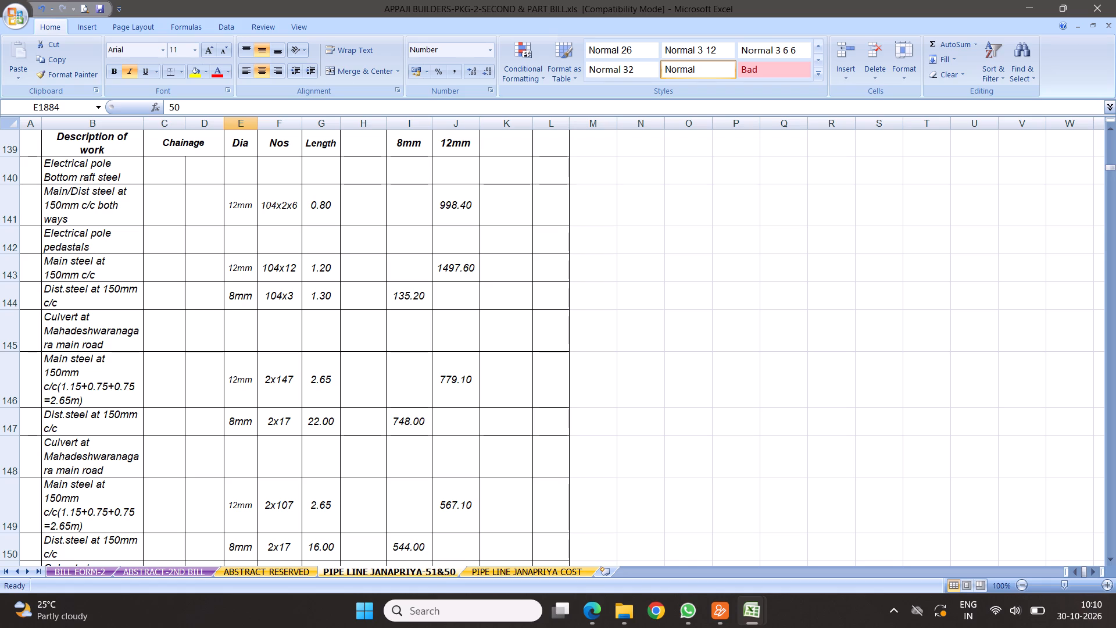
{"action": "scroll", "coordinate": [304, 303], "scroll_direction": "down", "scroll_amount": 6}
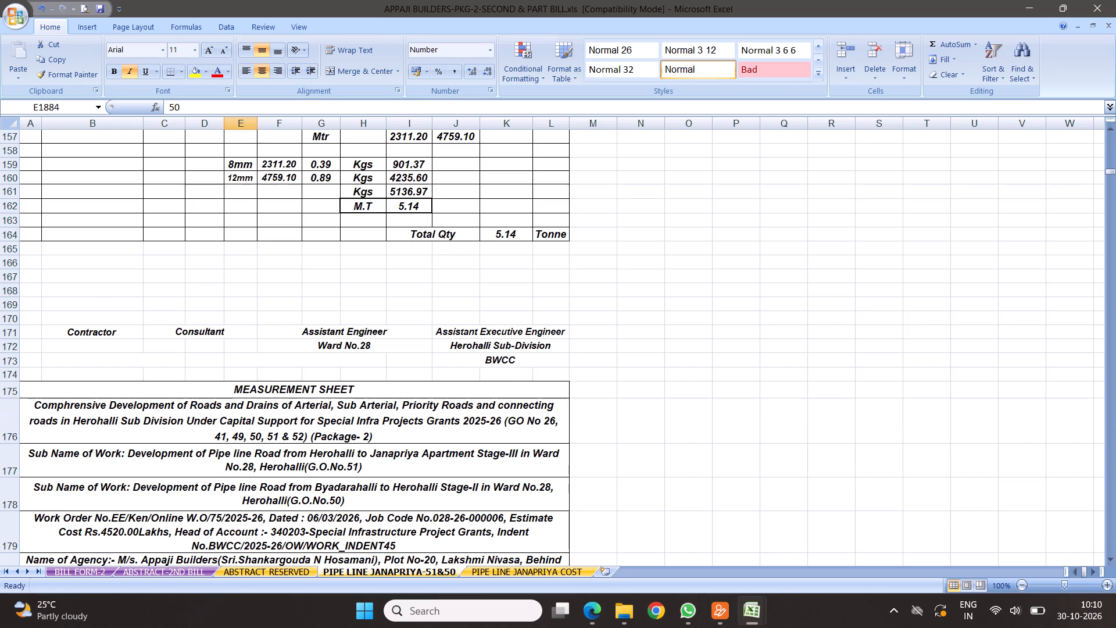
{"action": "scroll", "coordinate": [332, 316], "scroll_direction": "down", "scroll_amount": 14}
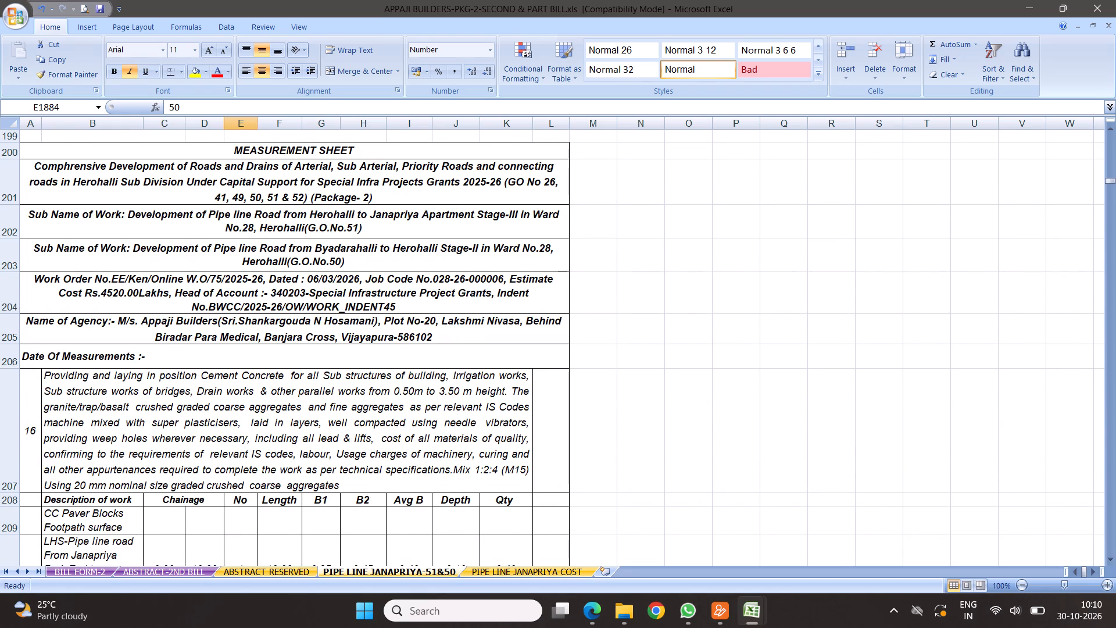
{"action": "scroll", "coordinate": [300, 380], "scroll_direction": "down", "scroll_amount": 10}
{"action": "scroll", "coordinate": [292, 371], "scroll_direction": "down", "scroll_amount": 20}
{"action": "scroll", "coordinate": [292, 371], "scroll_direction": "down", "scroll_amount": 5}
{"action": "scroll", "coordinate": [372, 379], "scroll_direction": "up", "scroll_amount": 1}
{"action": "scroll", "coordinate": [373, 380], "scroll_direction": "down", "scroll_amount": 4}
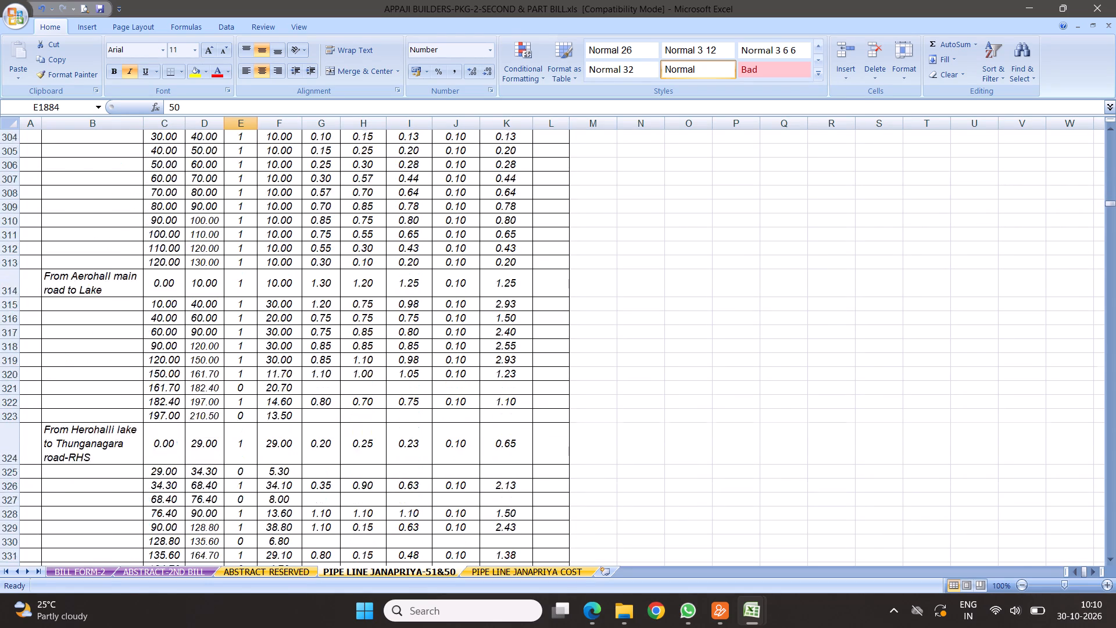
Look through the measurement sections after item 16, from the precast drain cover slabs and kerb stones to item 26, tubular steel work.
{"action": "left_click_drag", "start_coordinate": [1108, 205], "coordinate": [1097, 245]}
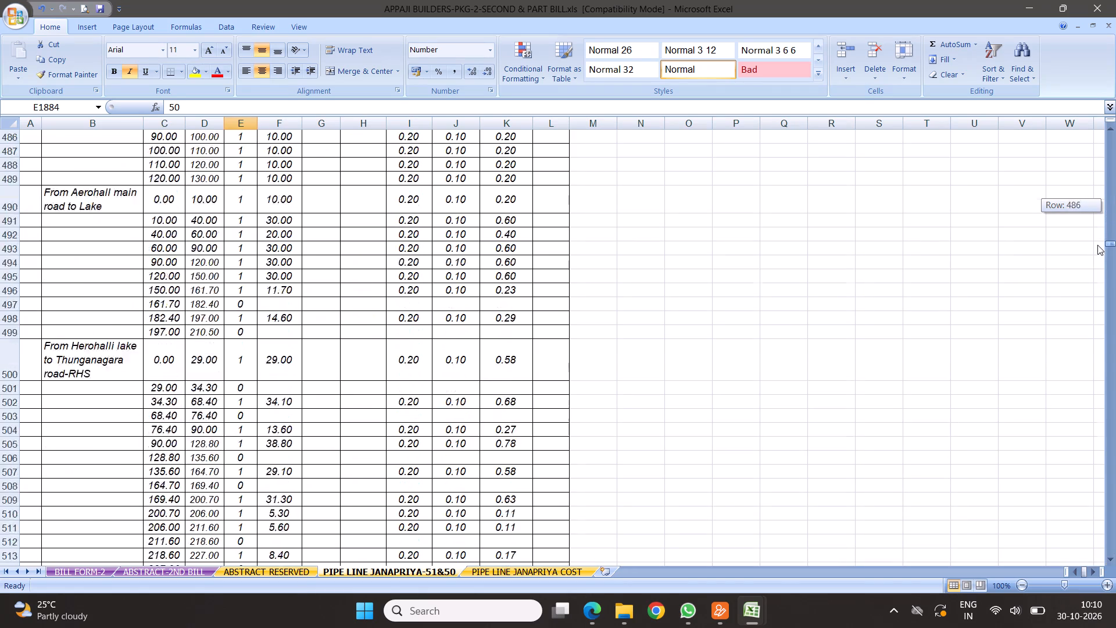
{"action": "left_click_drag", "start_coordinate": [1097, 245], "coordinate": [1093, 267]}
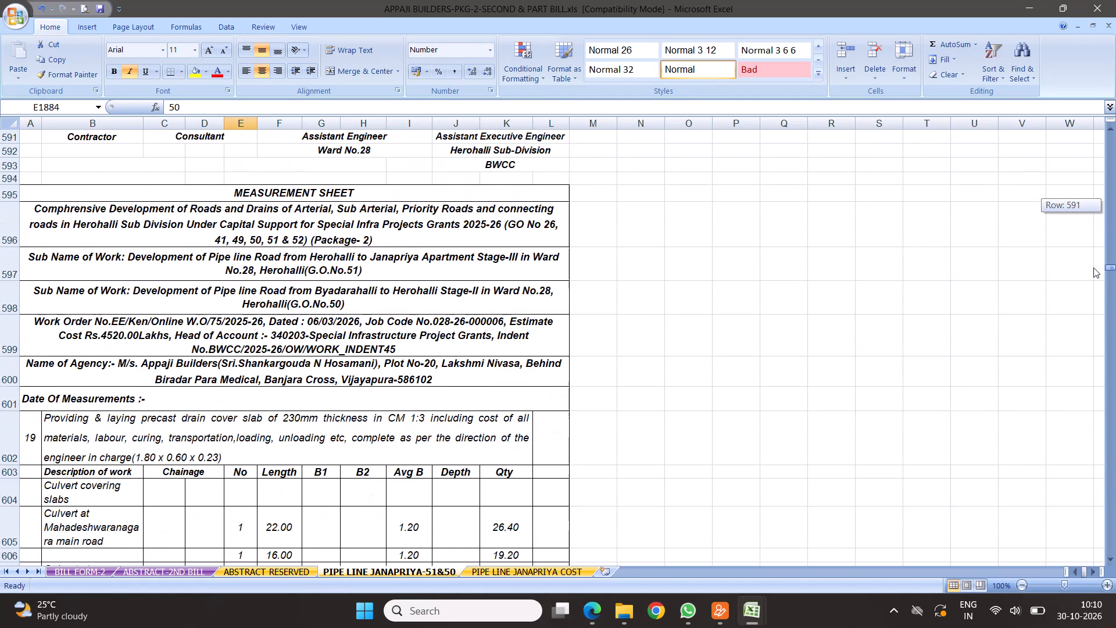
{"action": "left_click_drag", "start_coordinate": [1093, 267], "coordinate": [1093, 288]}
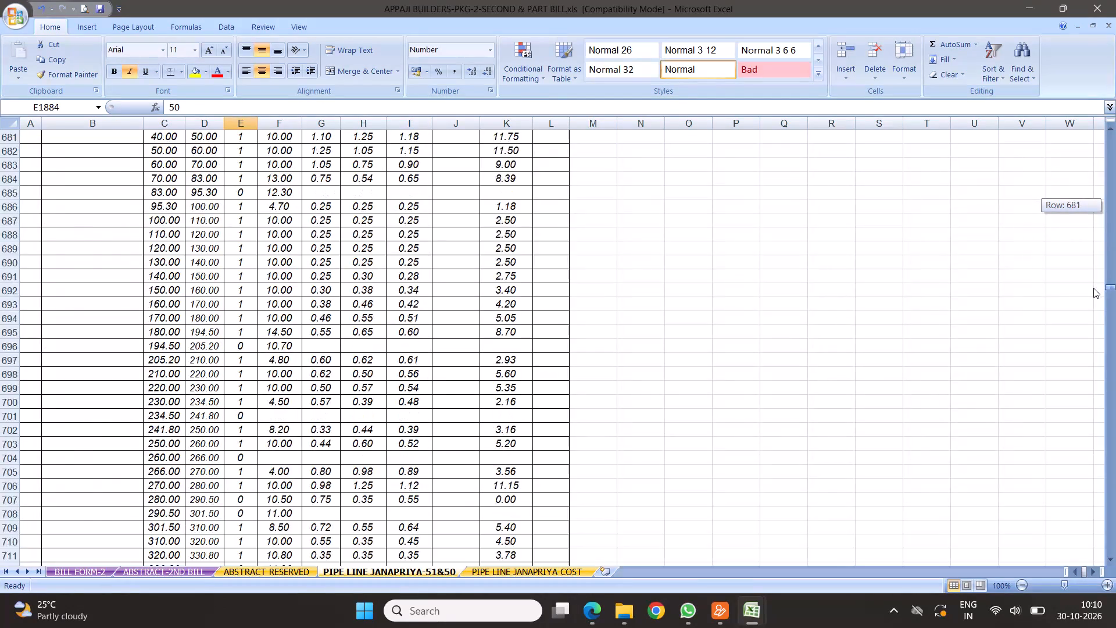
{"action": "left_click_drag", "start_coordinate": [1093, 288], "coordinate": [1092, 317]}
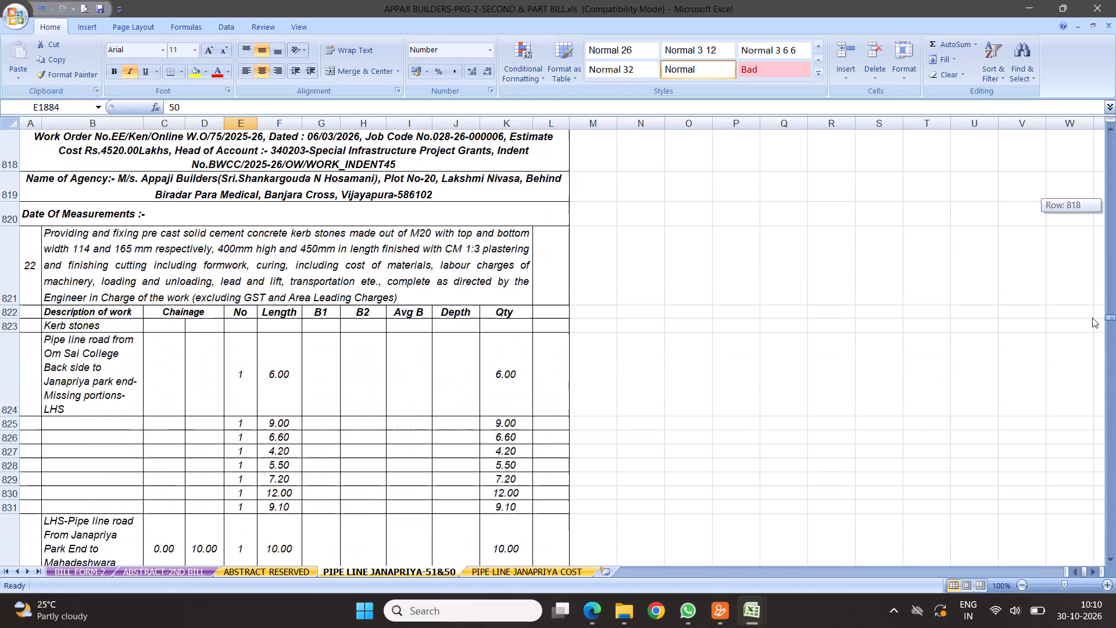
{"action": "left_click_drag", "start_coordinate": [1092, 317], "coordinate": [1091, 342]}
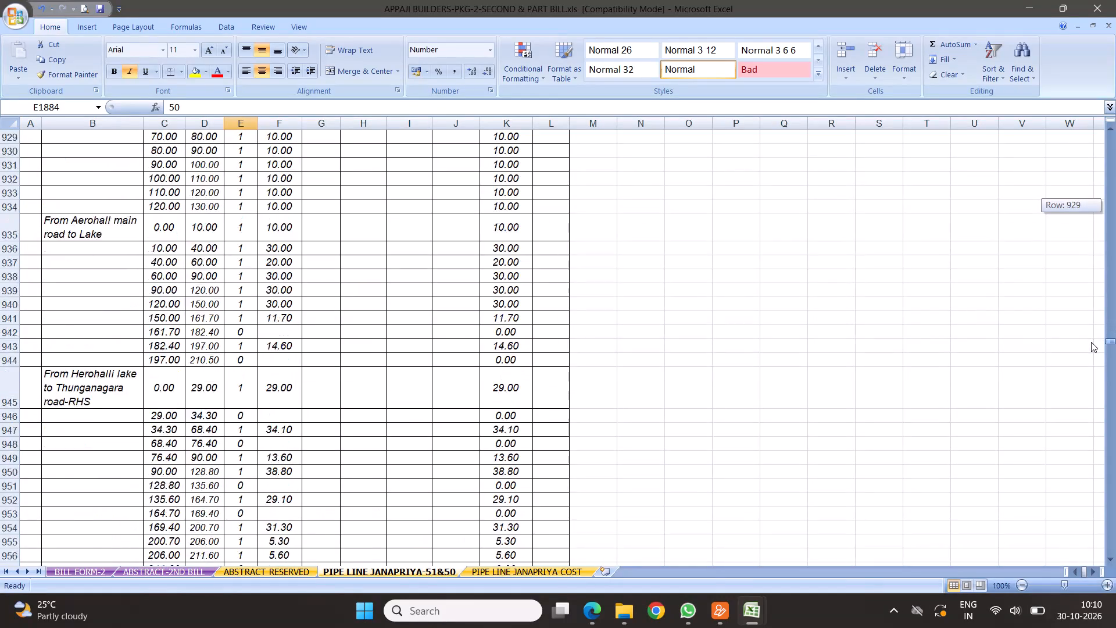
{"action": "left_click_drag", "start_coordinate": [1091, 342], "coordinate": [1088, 366]}
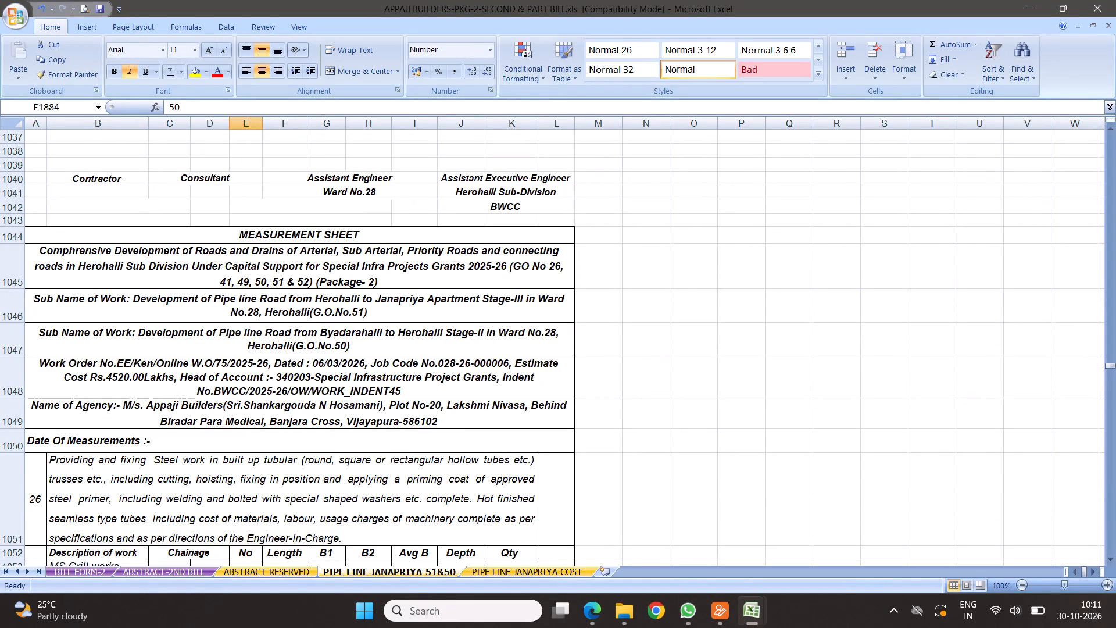
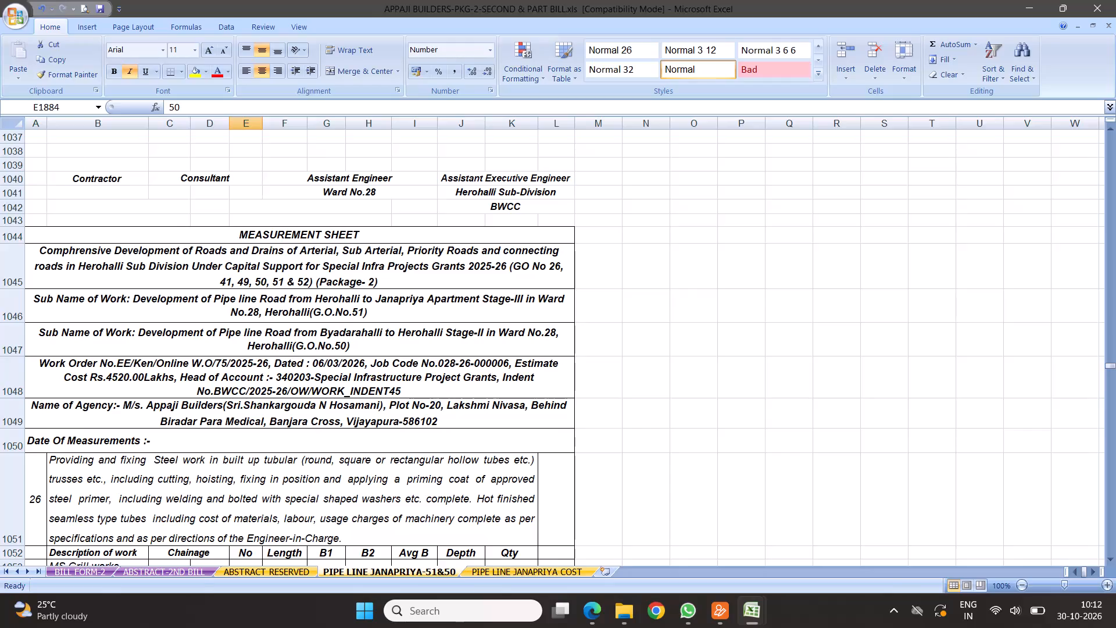
Examine the item 26 tubular steel work measurements, from the MS grill works through the square tubes to the total quantity.
{"action": "scroll", "coordinate": [271, 432], "scroll_direction": "down", "scroll_amount": 5}
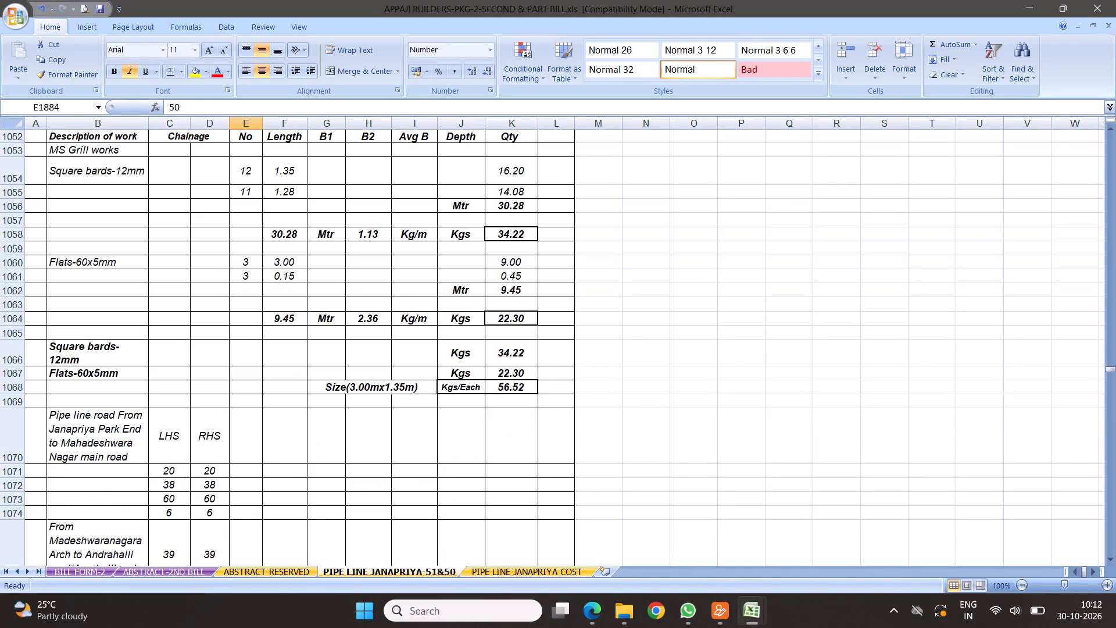
{"action": "scroll", "coordinate": [483, 424], "scroll_direction": "down", "scroll_amount": 3}
{"action": "scroll", "coordinate": [338, 358], "scroll_direction": "down", "scroll_amount": 2}
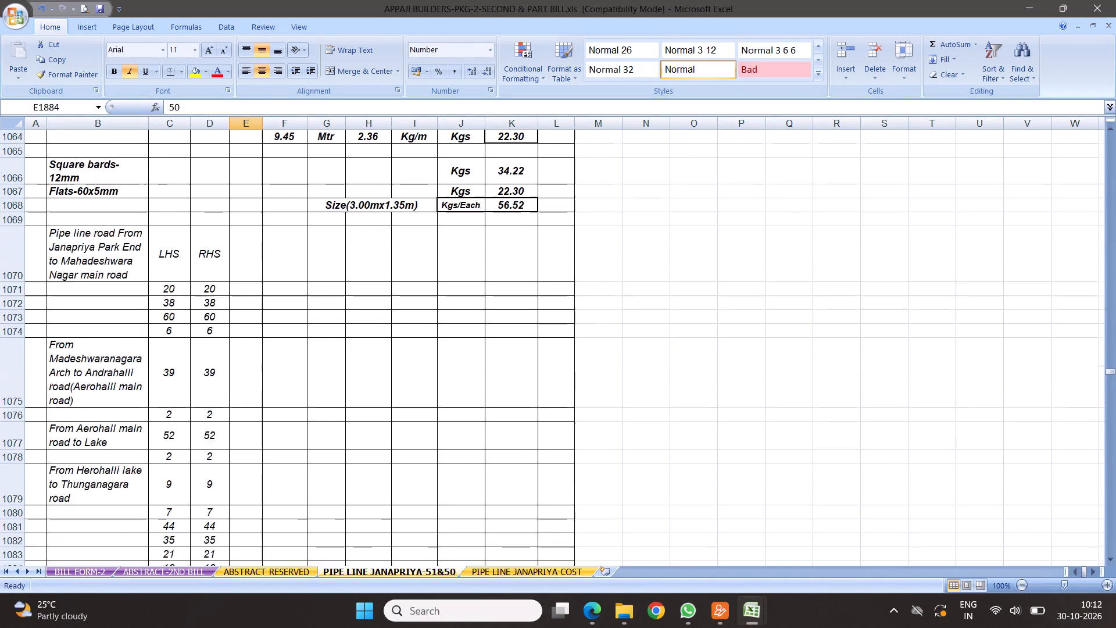
{"action": "scroll", "coordinate": [338, 360], "scroll_direction": "down", "scroll_amount": 3}
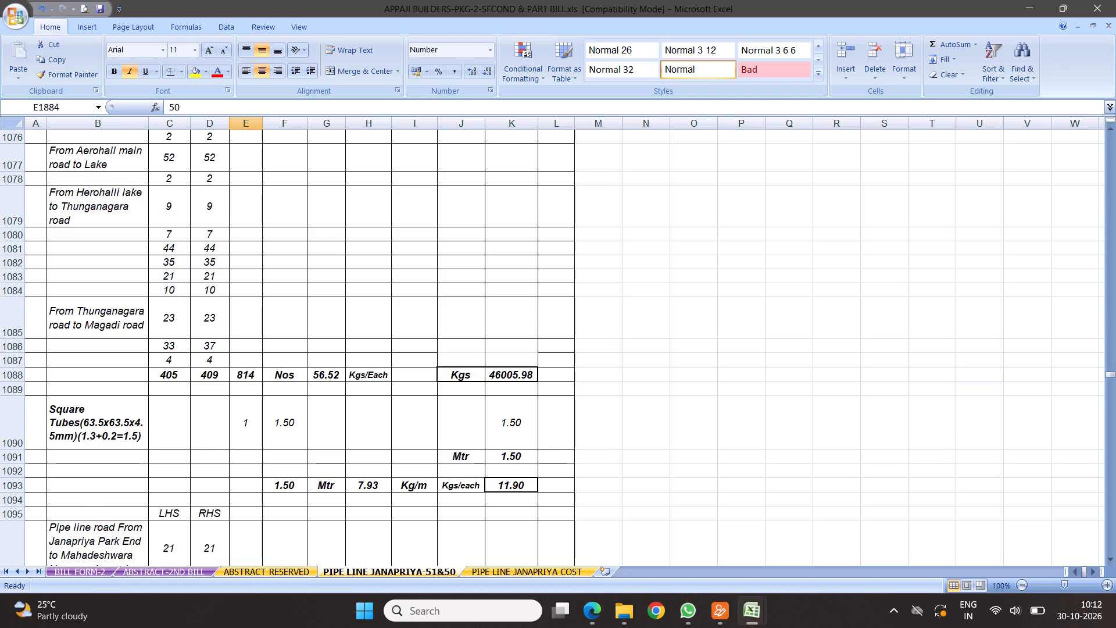
{"action": "scroll", "coordinate": [337, 363], "scroll_direction": "down", "scroll_amount": 2}
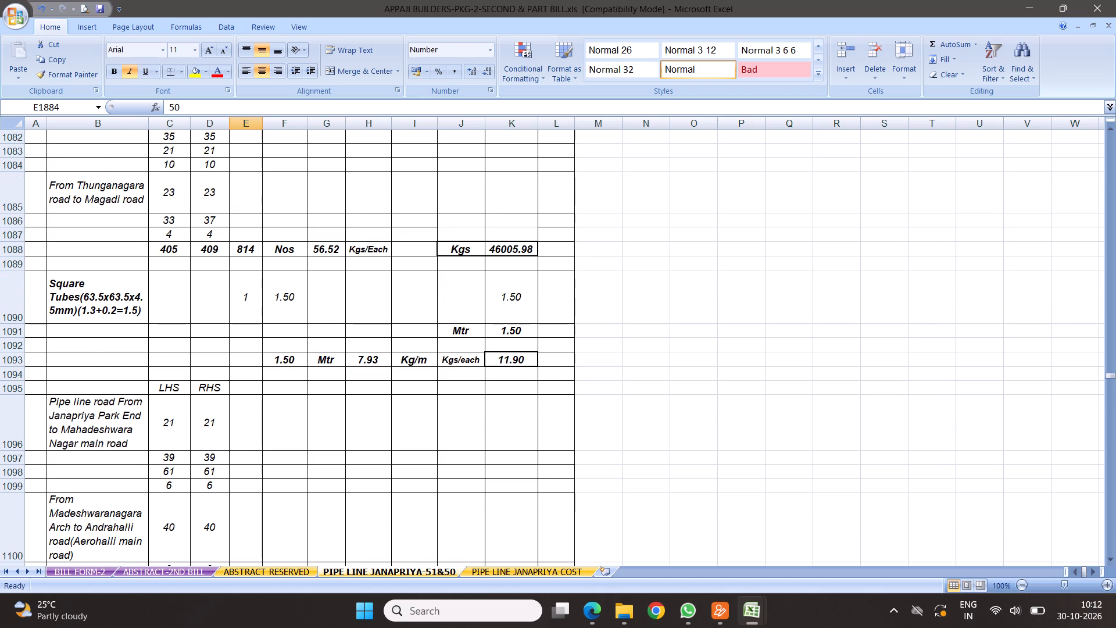
{"action": "scroll", "coordinate": [370, 349], "scroll_direction": "down", "scroll_amount": 6}
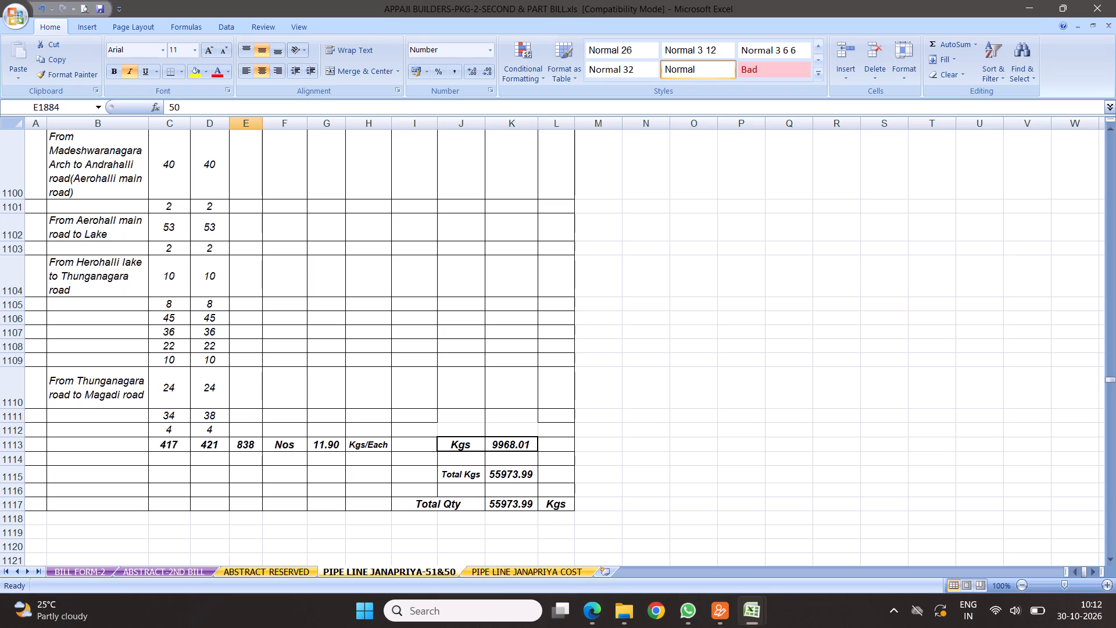
{"action": "scroll", "coordinate": [351, 315], "scroll_direction": "down", "scroll_amount": 3}
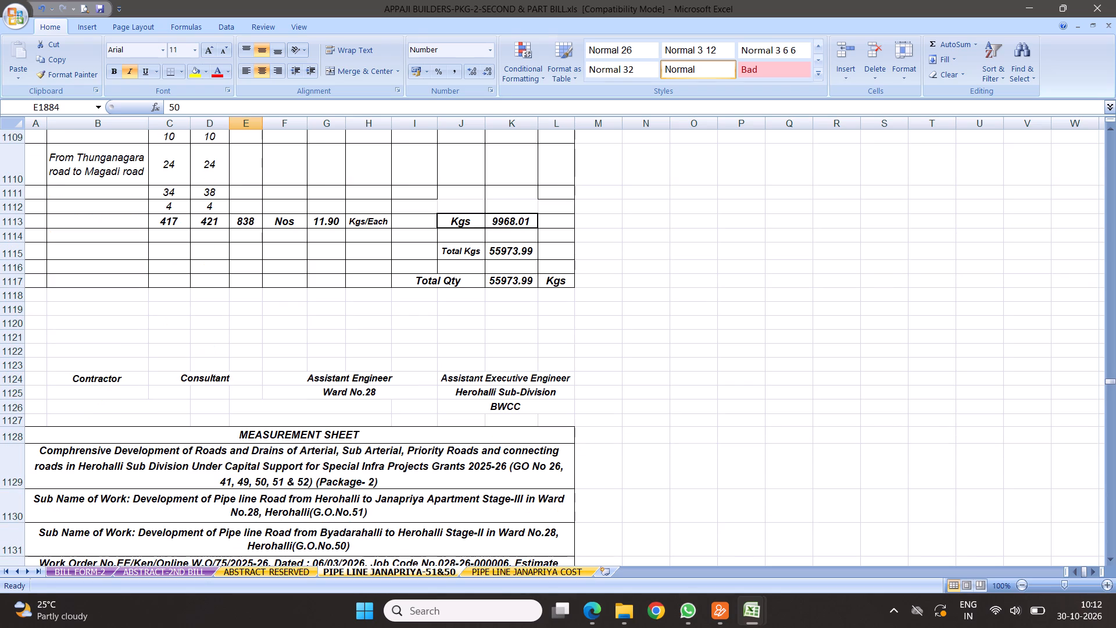
Insert a blank row directly above the Mtr total row in item 11's steel reinforcement table.
{"action": "scroll", "coordinate": [347, 335], "scroll_direction": "up", "scroll_amount": 8}
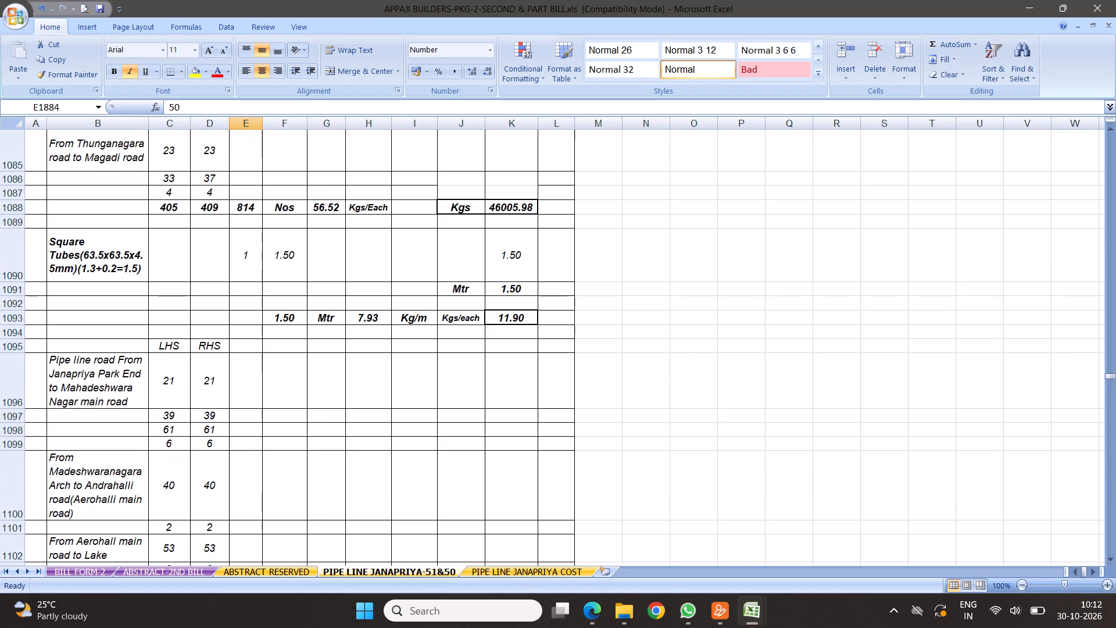
{"action": "scroll", "coordinate": [347, 335], "scroll_direction": "up", "scroll_amount": 20}
{"action": "scroll", "coordinate": [347, 335], "scroll_direction": "up", "scroll_amount": 11}
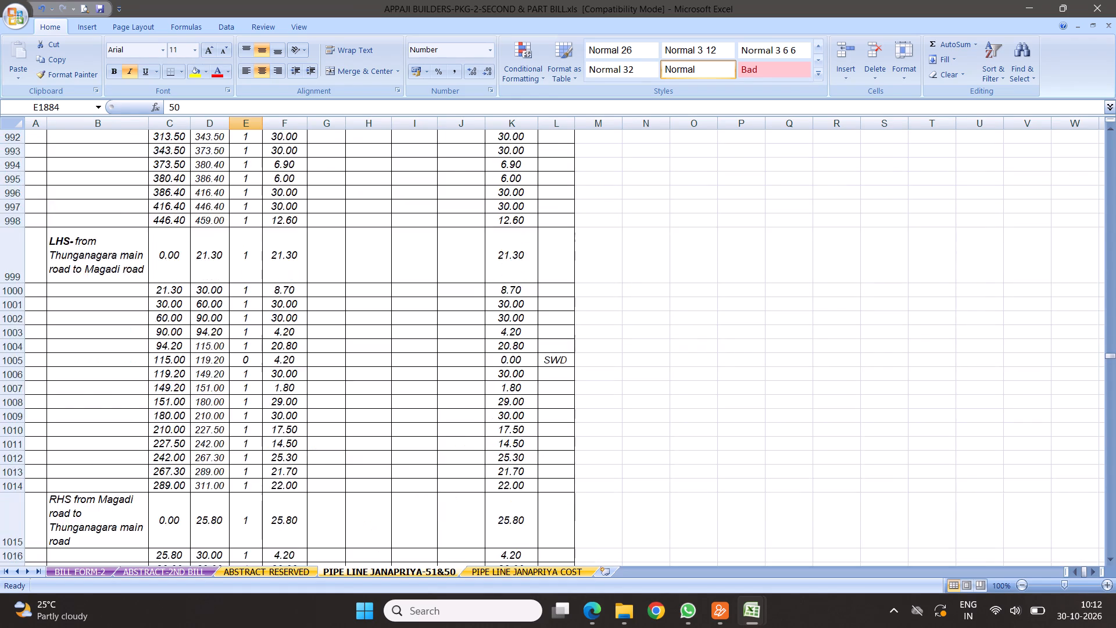
{"action": "scroll", "coordinate": [347, 335], "scroll_direction": "up", "scroll_amount": 20}
{"action": "scroll", "coordinate": [347, 335], "scroll_direction": "up", "scroll_amount": 13}
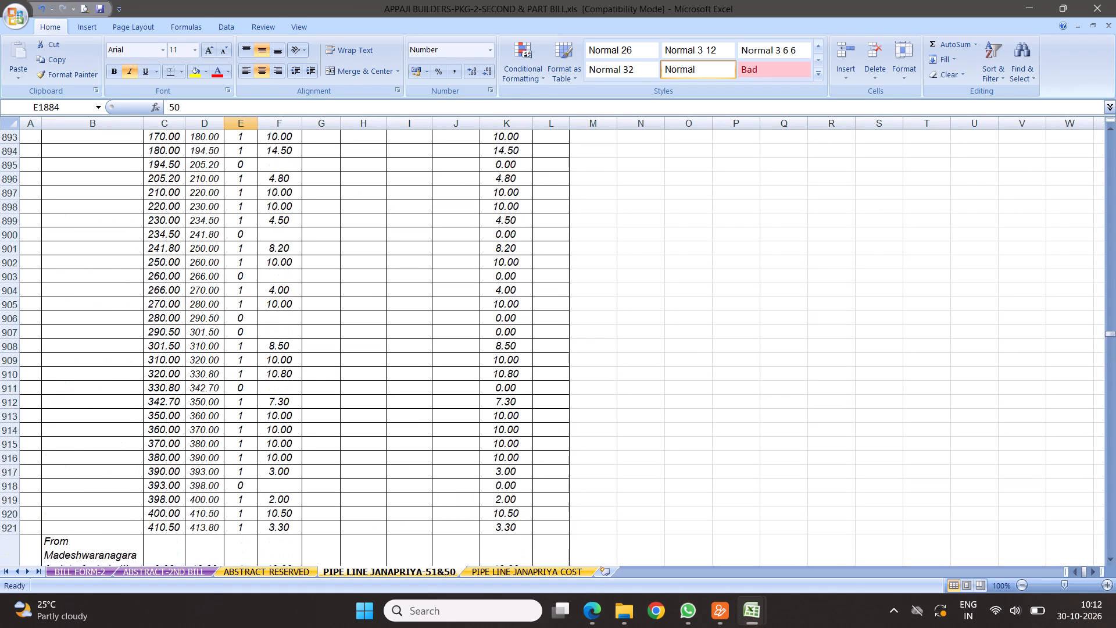
{"action": "scroll", "coordinate": [347, 335], "scroll_direction": "up", "scroll_amount": 20}
{"action": "scroll", "coordinate": [347, 335], "scroll_direction": "up", "scroll_amount": 8}
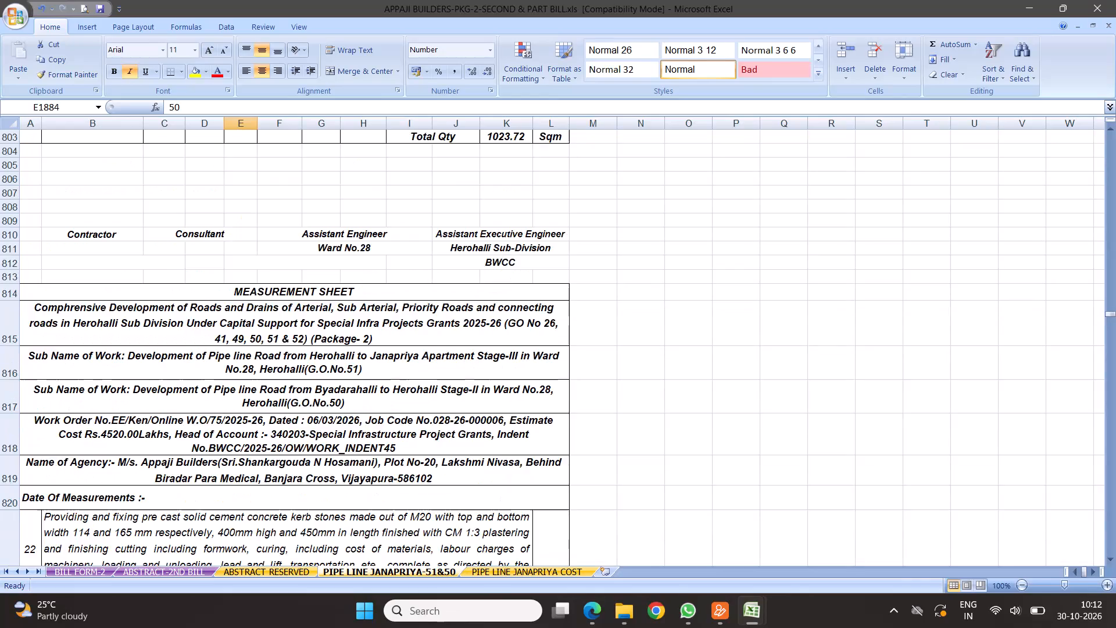
{"action": "scroll", "coordinate": [347, 335], "scroll_direction": "up", "scroll_amount": 3}
{"action": "scroll", "coordinate": [400, 286], "scroll_direction": "up", "scroll_amount": 20}
{"action": "scroll", "coordinate": [400, 286], "scroll_direction": "up", "scroll_amount": 4}
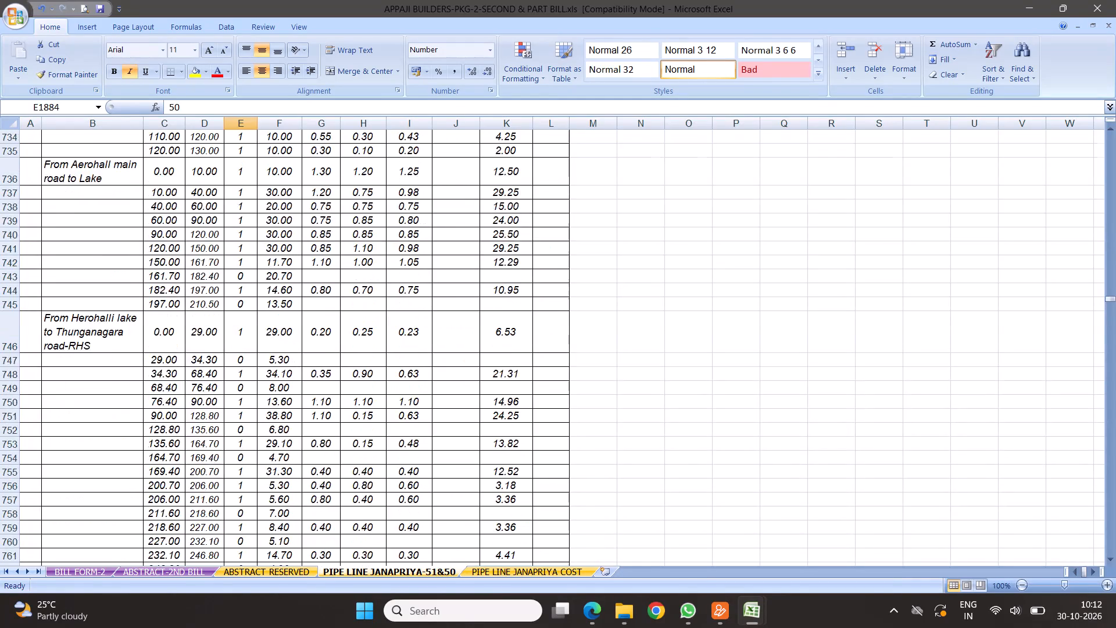
{"action": "scroll", "coordinate": [400, 286], "scroll_direction": "up", "scroll_amount": 20}
{"action": "scroll", "coordinate": [400, 286], "scroll_direction": "up", "scroll_amount": 18}
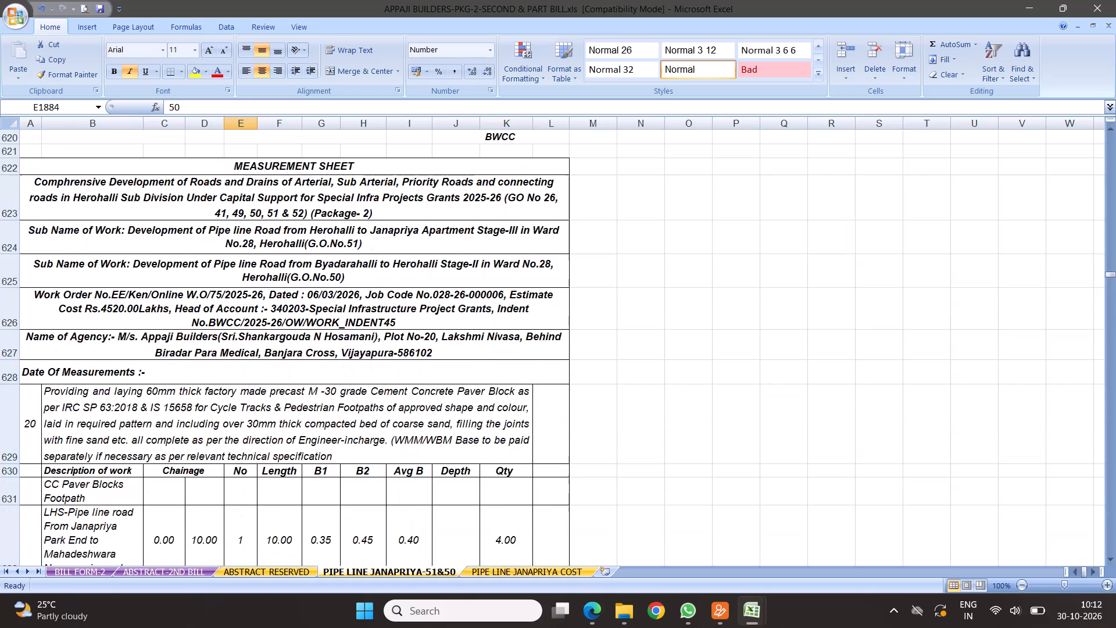
{"action": "scroll", "coordinate": [400, 286], "scroll_direction": "up", "scroll_amount": 14}
{"action": "scroll", "coordinate": [400, 286], "scroll_direction": "up", "scroll_amount": 10}
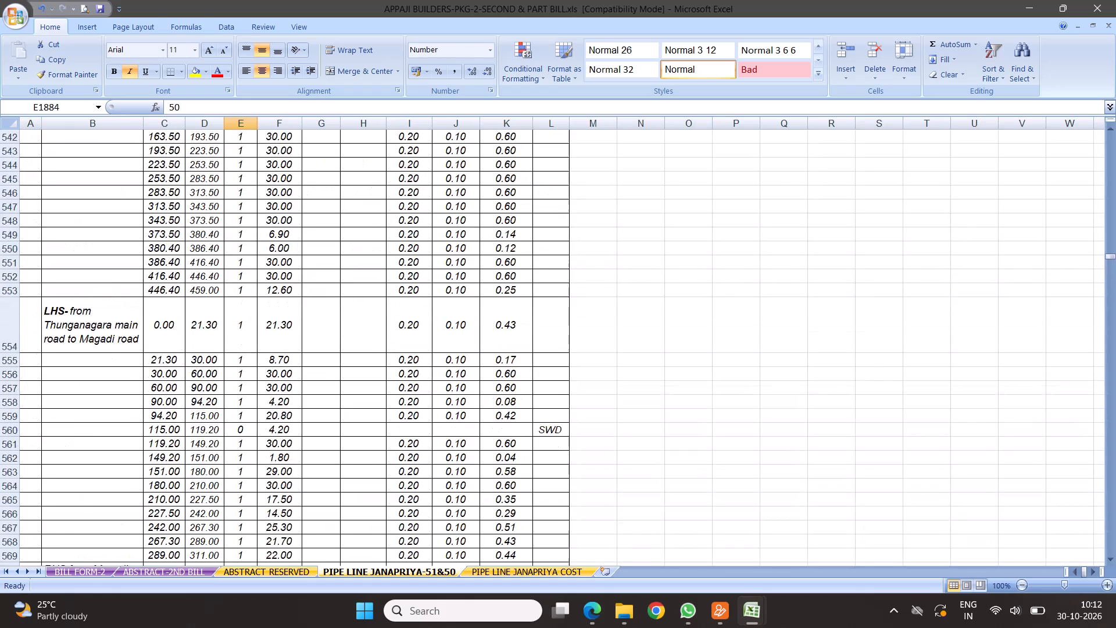
{"action": "scroll", "coordinate": [400, 286], "scroll_direction": "up", "scroll_amount": 6}
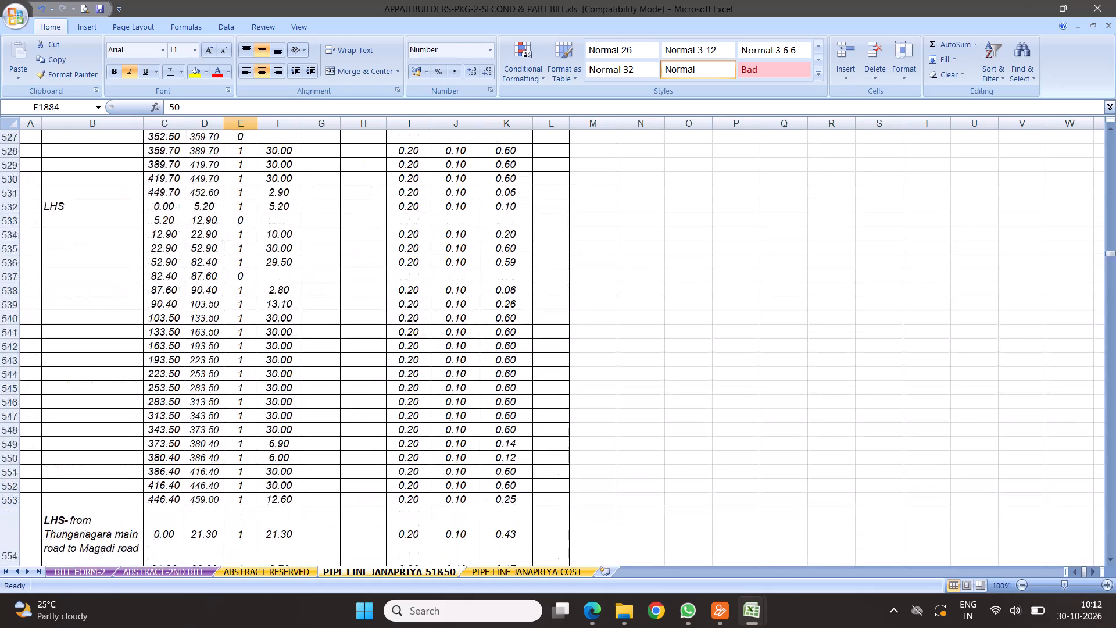
{"action": "scroll", "coordinate": [400, 286], "scroll_direction": "up", "scroll_amount": 20}
{"action": "scroll", "coordinate": [400, 286], "scroll_direction": "up", "scroll_amount": 20}
{"action": "scroll", "coordinate": [400, 286], "scroll_direction": "up", "scroll_amount": 1}
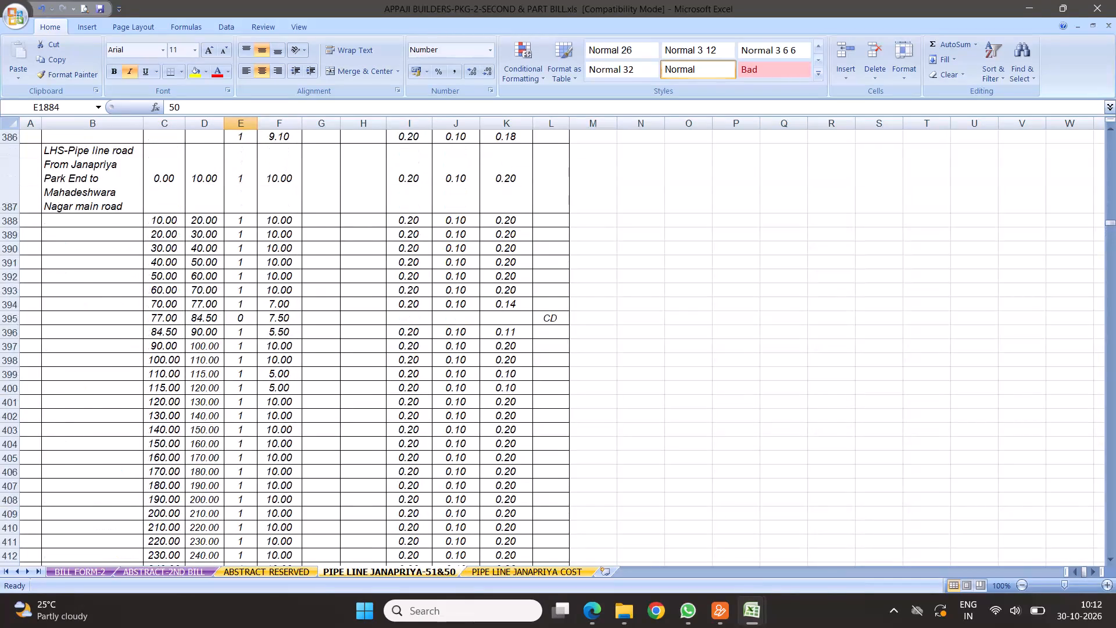
{"action": "scroll", "coordinate": [400, 286], "scroll_direction": "up", "scroll_amount": 20}
{"action": "scroll", "coordinate": [400, 286], "scroll_direction": "up", "scroll_amount": 20}
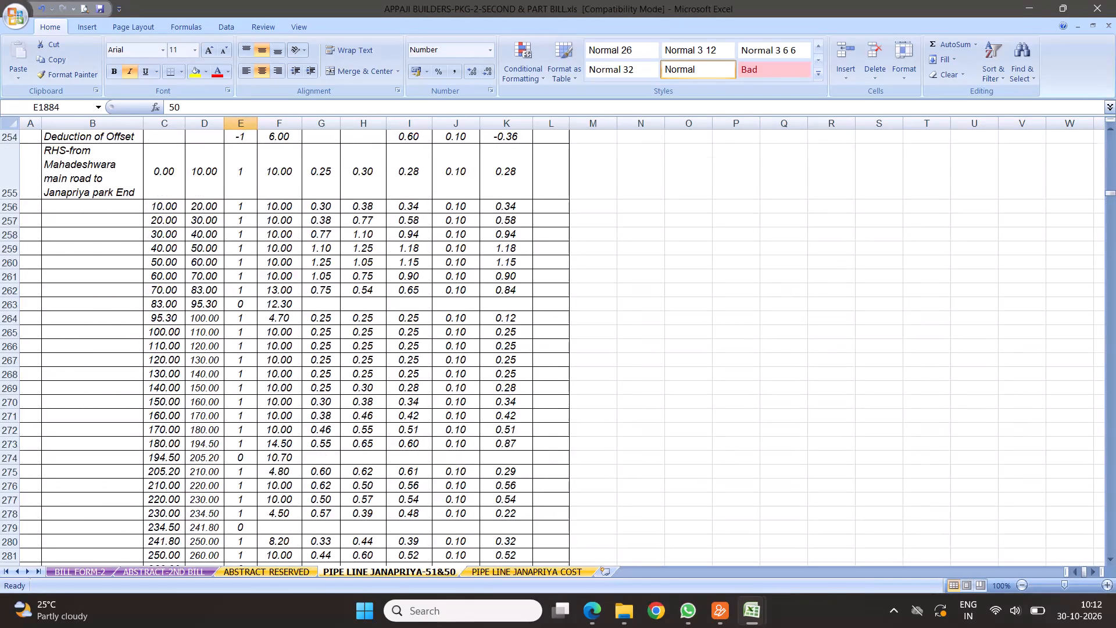
{"action": "scroll", "coordinate": [400, 286], "scroll_direction": "up", "scroll_amount": 20}
{"action": "scroll", "coordinate": [400, 286], "scroll_direction": "up", "scroll_amount": 19}
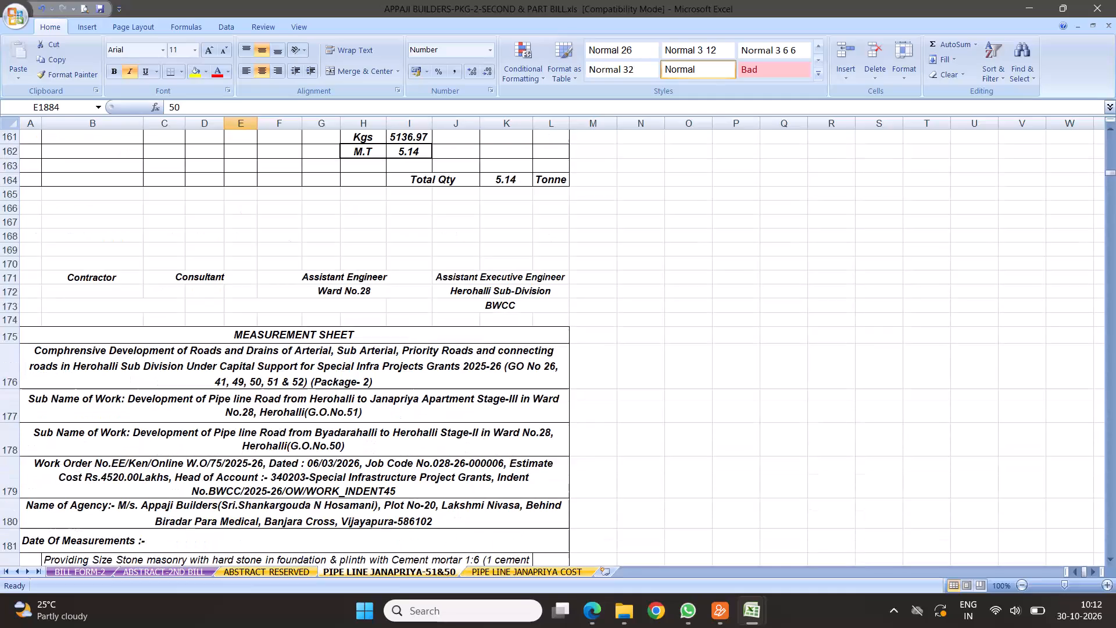
{"action": "scroll", "coordinate": [400, 286], "scroll_direction": "up", "scroll_amount": 4}
{"action": "scroll", "coordinate": [4, 345], "scroll_direction": "down", "scroll_amount": 2}
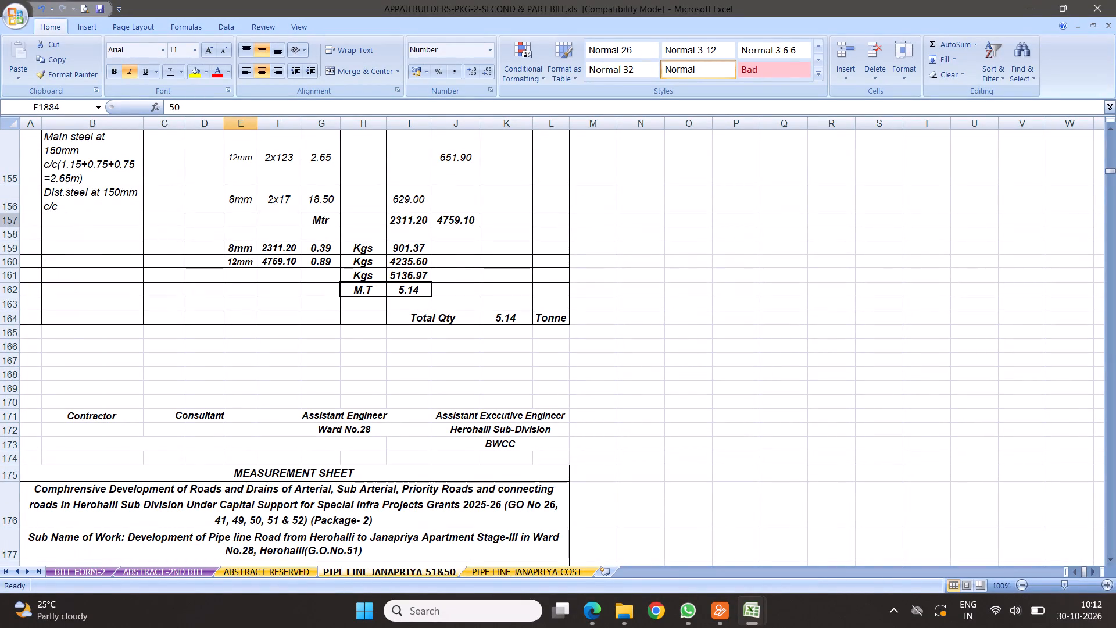
{"action": "left_click", "coordinate": [12, 222]}
{"action": "right_click", "coordinate": [12, 222]}
{"action": "left_click", "coordinate": [42, 295]}
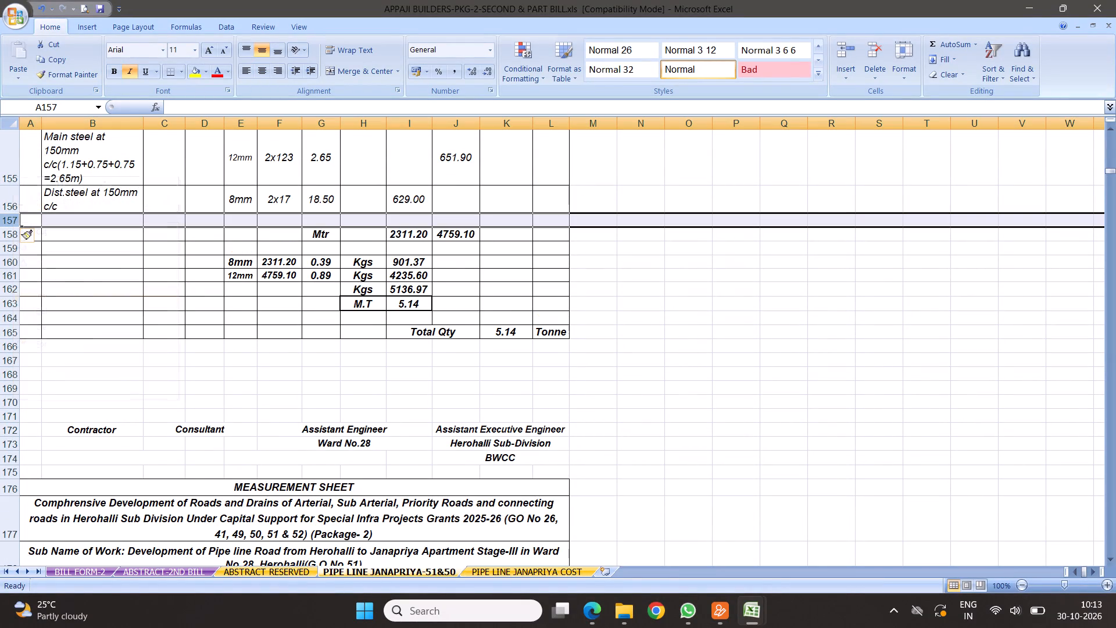
Enter the description "Electrical poles-Bolts" in the new row 157 of the steel reinforcement table.
{"action": "left_click", "coordinate": [110, 221]}
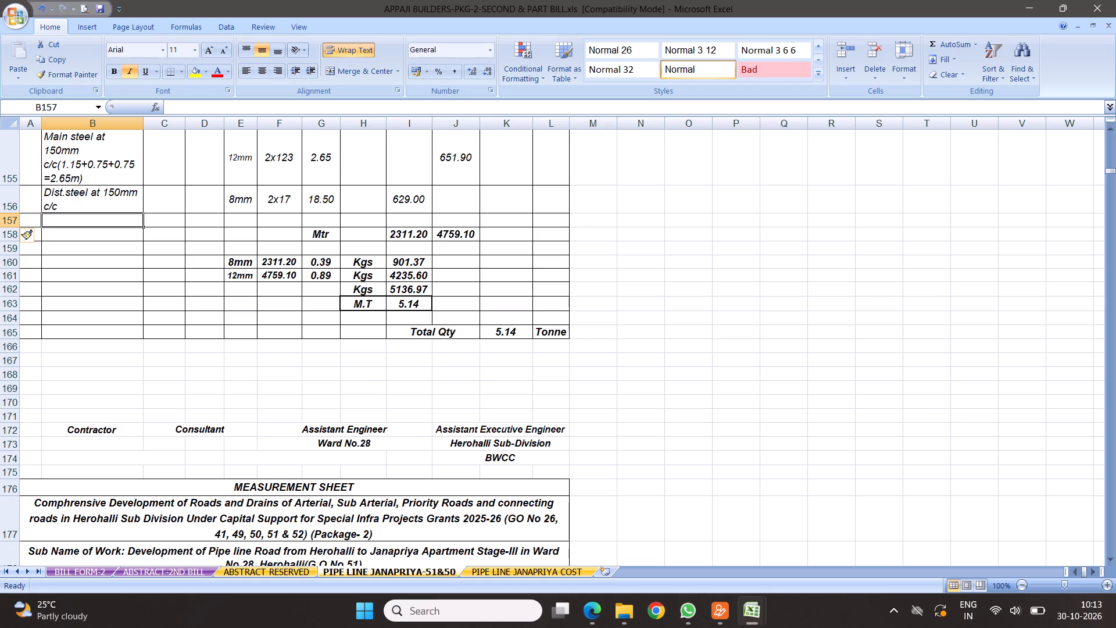
{"action": "key", "text": "shift+e"}
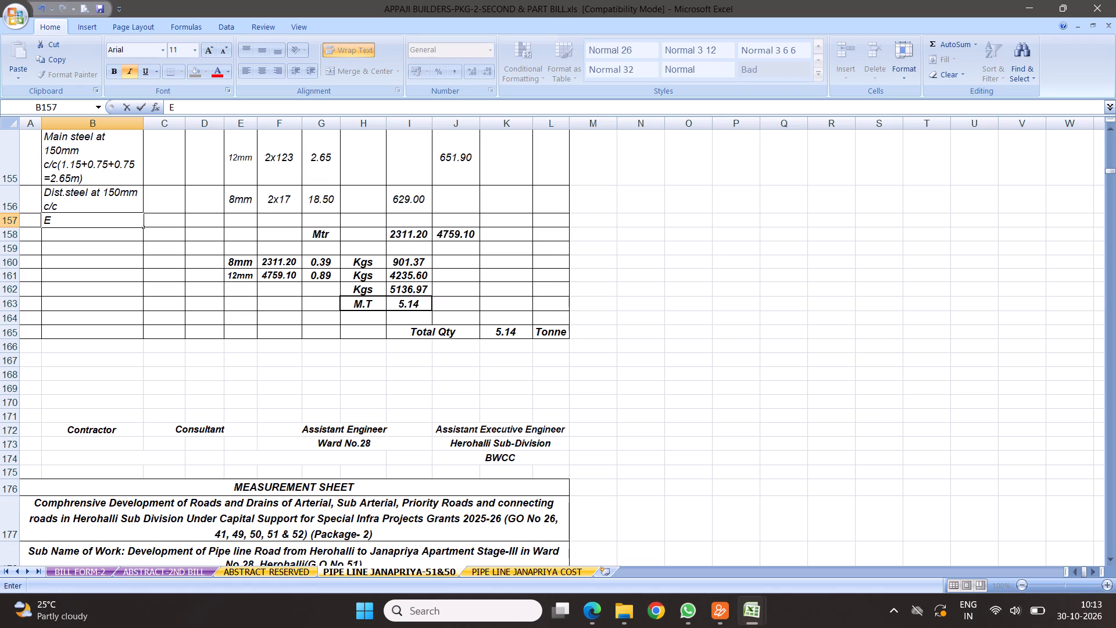
{"action": "type", "text": "le."}
{"action": "key", "text": "BackSpace"}
{"action": "type", "text": "ctr"}
{"action": "type", "text": "ical pole"}
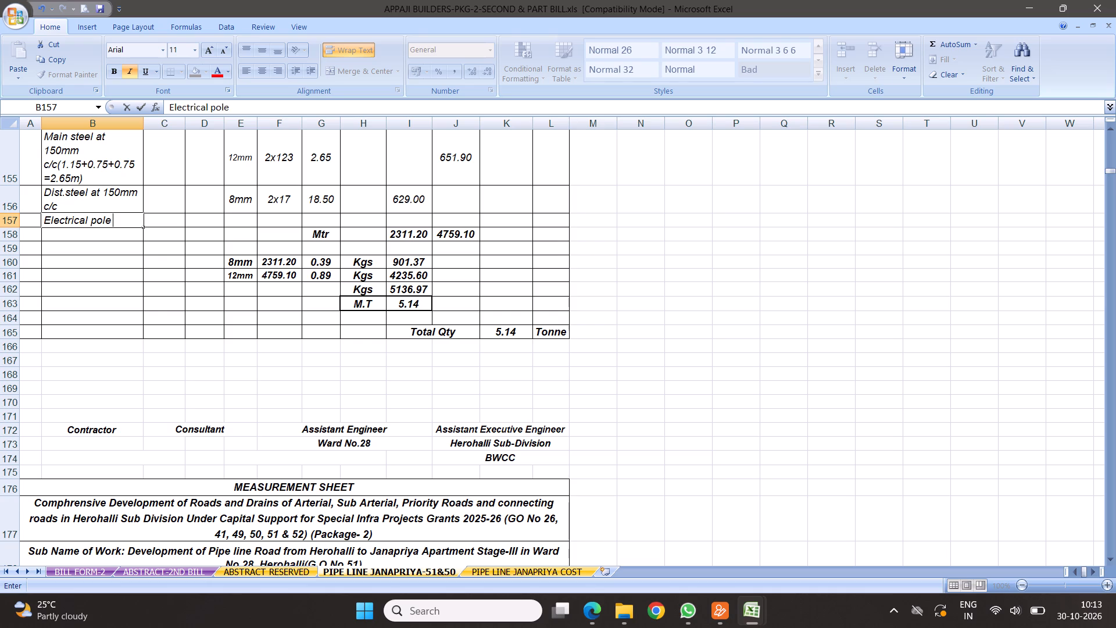
{"action": "type", "text": "s-B"}
{"action": "type", "text": "olt"}
{"action": "key", "text": "s"}
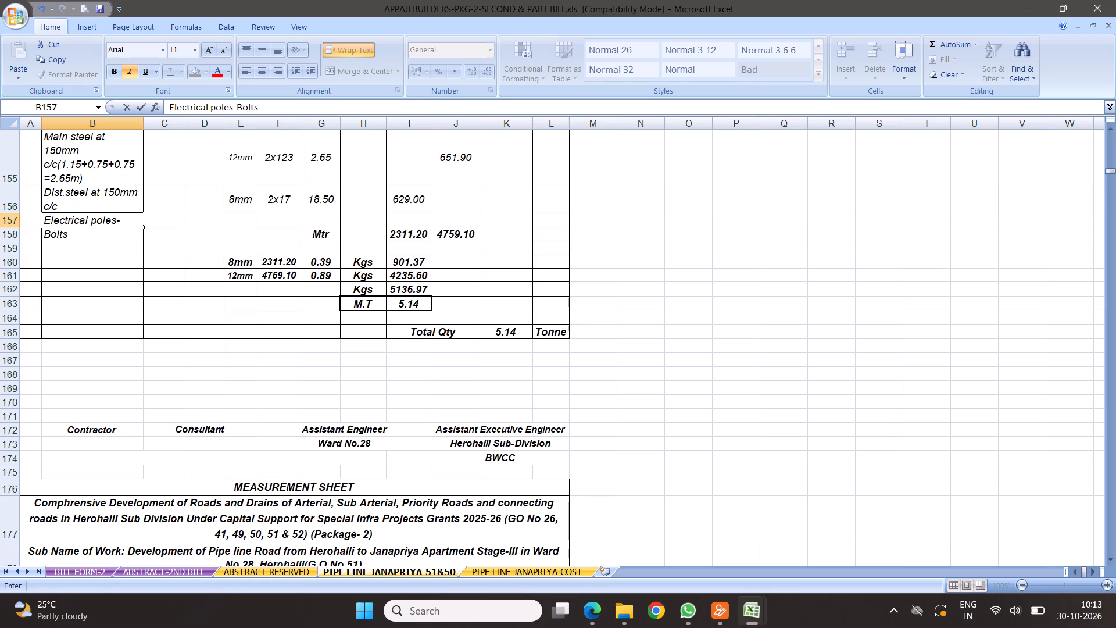
{"action": "left_click", "coordinate": [209, 297]}
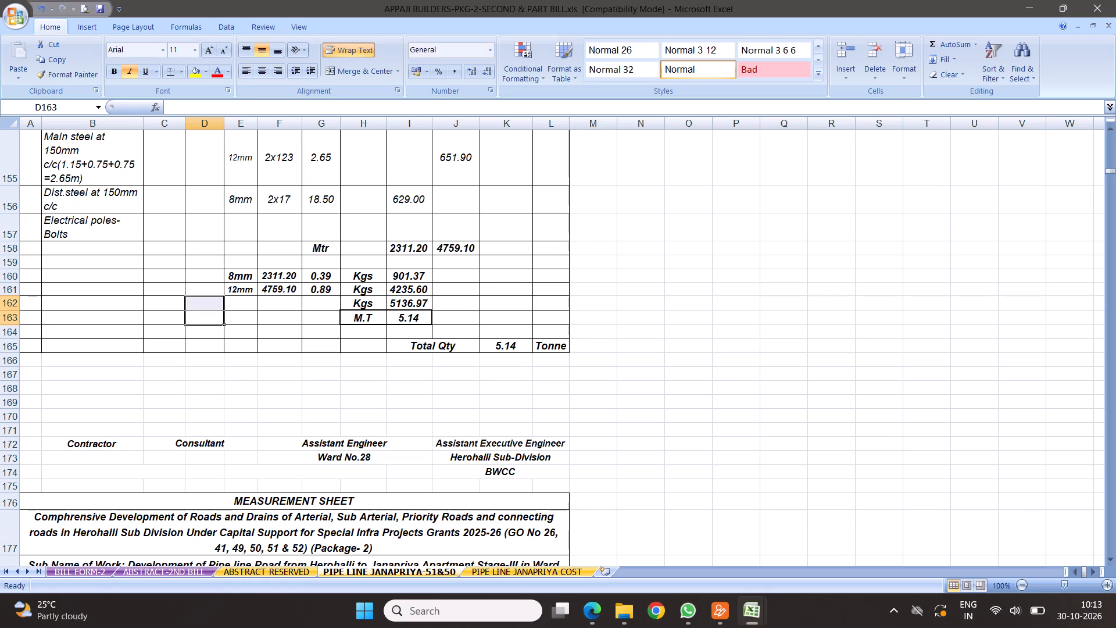
Enter a diameter of 16mm and Nos of 104x4 for the Electrical poles-Bolts row.
{"action": "left_click", "coordinate": [244, 225]}
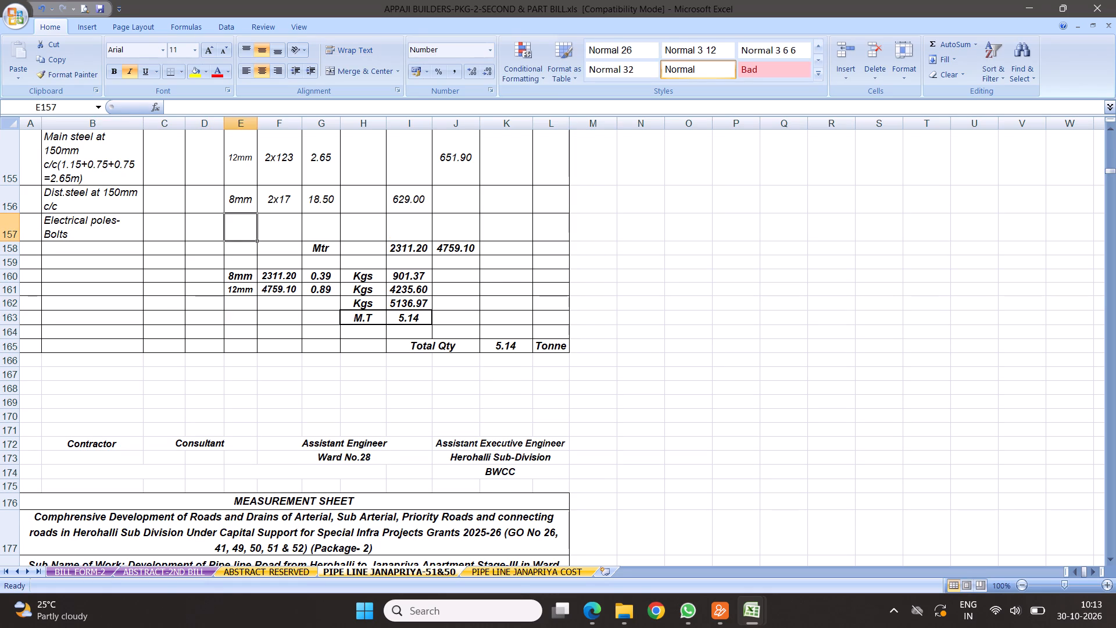
{"action": "type", "text": "16m"}
{"action": "key", "text": "m"}
{"action": "left_click", "coordinate": [340, 288]}
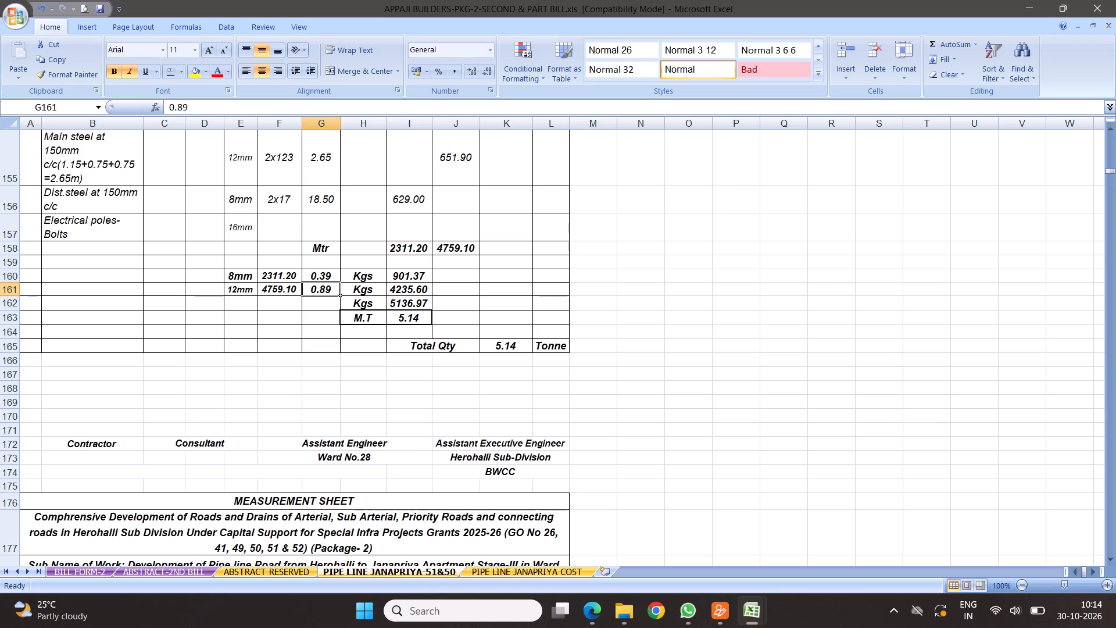
{"action": "left_click", "coordinate": [284, 223]}
{"action": "key", "text": "1"}
{"action": "type", "text": "04"}
{"action": "type", "text": "x4"}
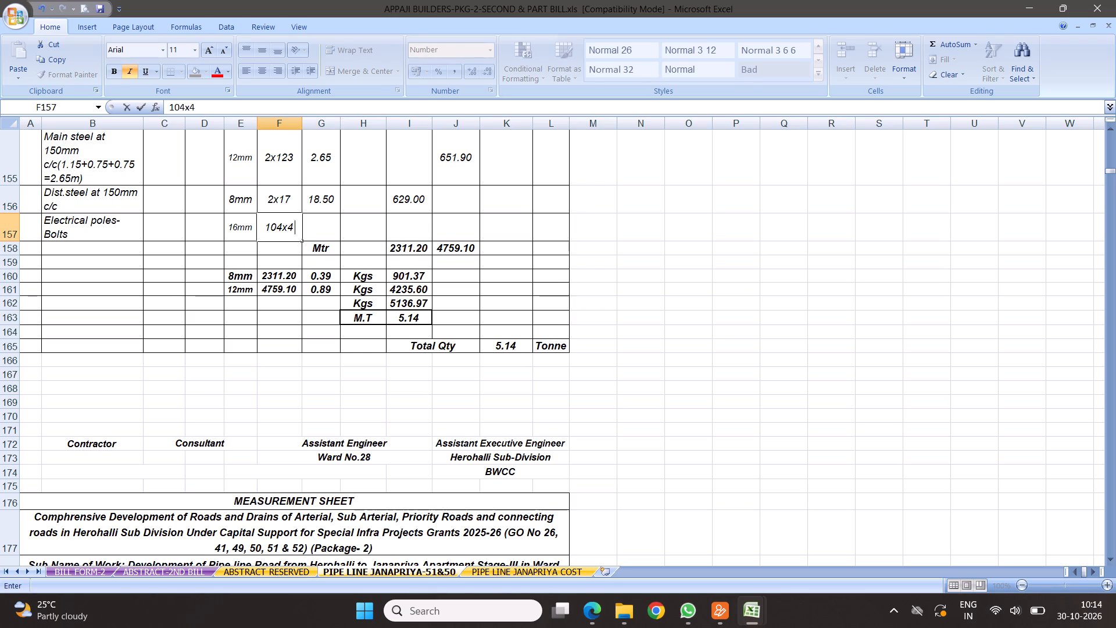
{"action": "left_click", "coordinate": [360, 260]}
{"action": "left_click", "coordinate": [319, 226]}
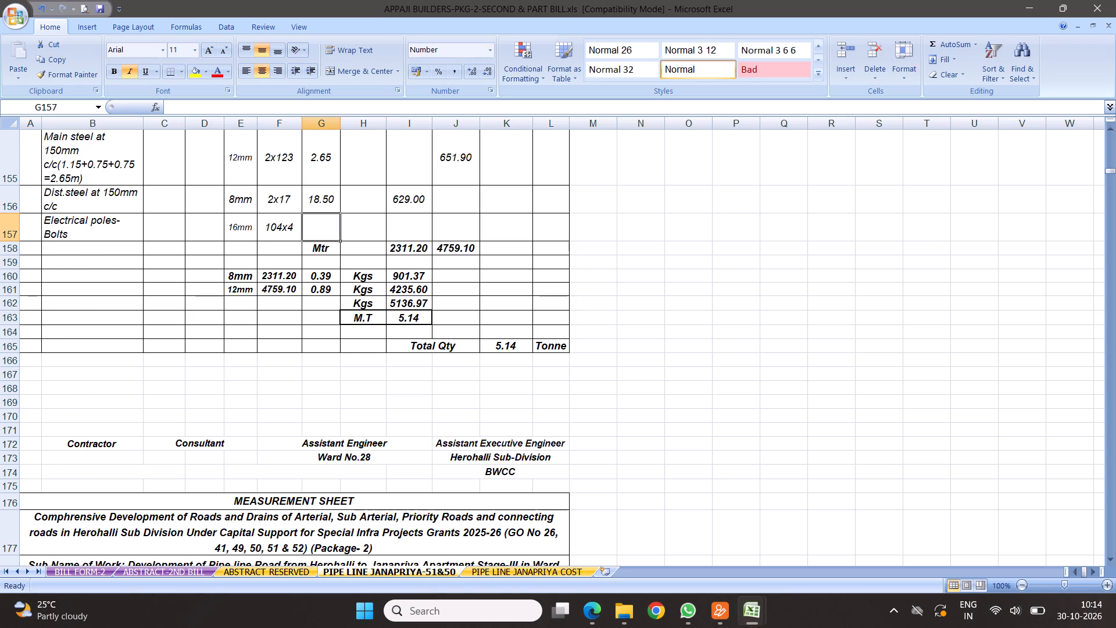
Add a 16mm column heading beside 12mm in item 11's table header and copy the 12mm heading's formatting onto it.
{"action": "scroll", "coordinate": [467, 280], "scroll_direction": "up", "scroll_amount": 6}
{"action": "left_click", "coordinate": [494, 225]}
{"action": "type", "text": "16m"}
{"action": "key", "text": "m"}
{"action": "left_click", "coordinate": [613, 276]}
{"action": "left_click", "coordinate": [448, 226]}
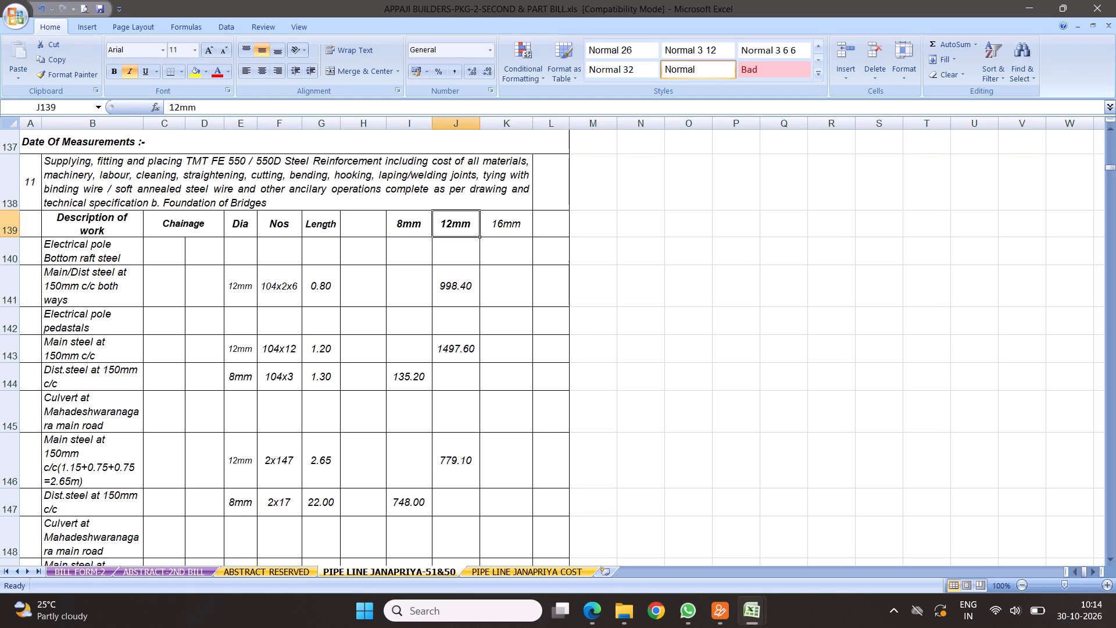
{"action": "left_click", "coordinate": [48, 74]}
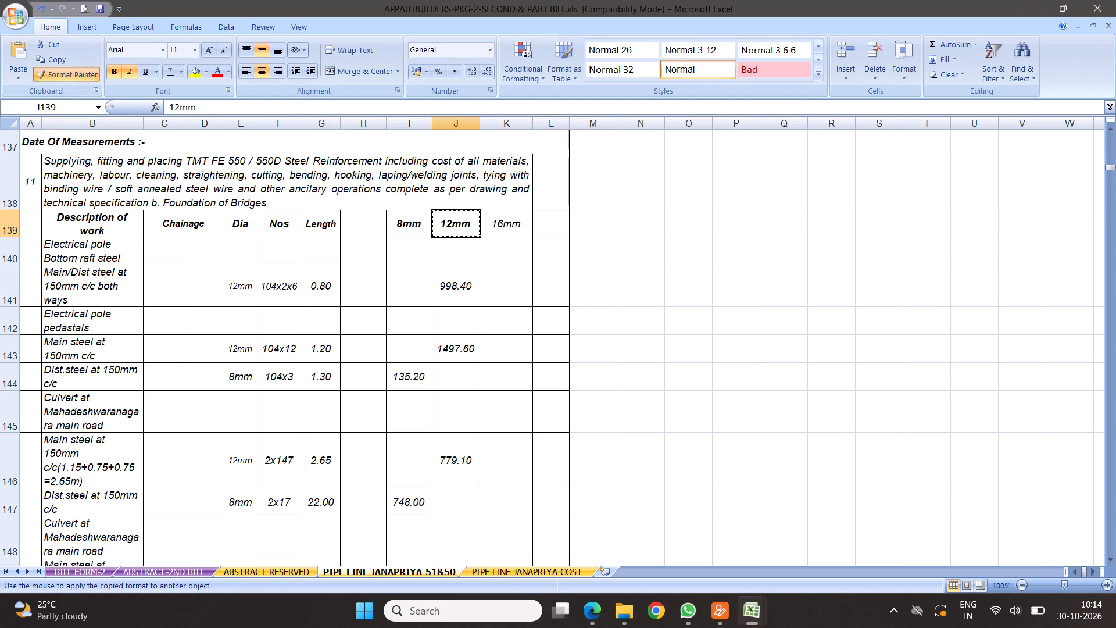
{"action": "left_click", "coordinate": [502, 228]}
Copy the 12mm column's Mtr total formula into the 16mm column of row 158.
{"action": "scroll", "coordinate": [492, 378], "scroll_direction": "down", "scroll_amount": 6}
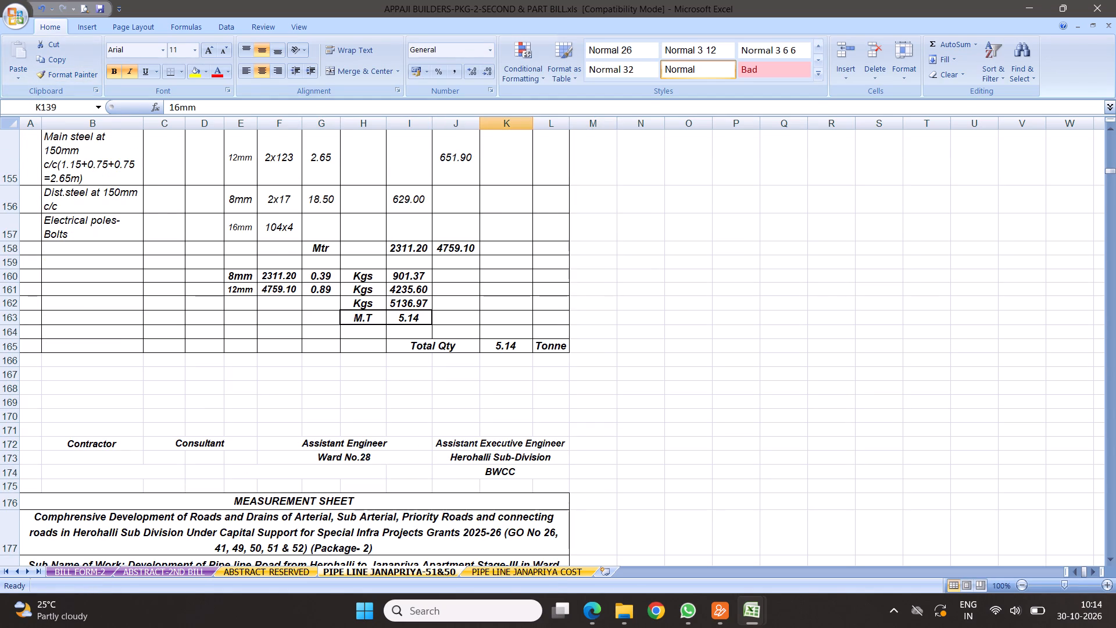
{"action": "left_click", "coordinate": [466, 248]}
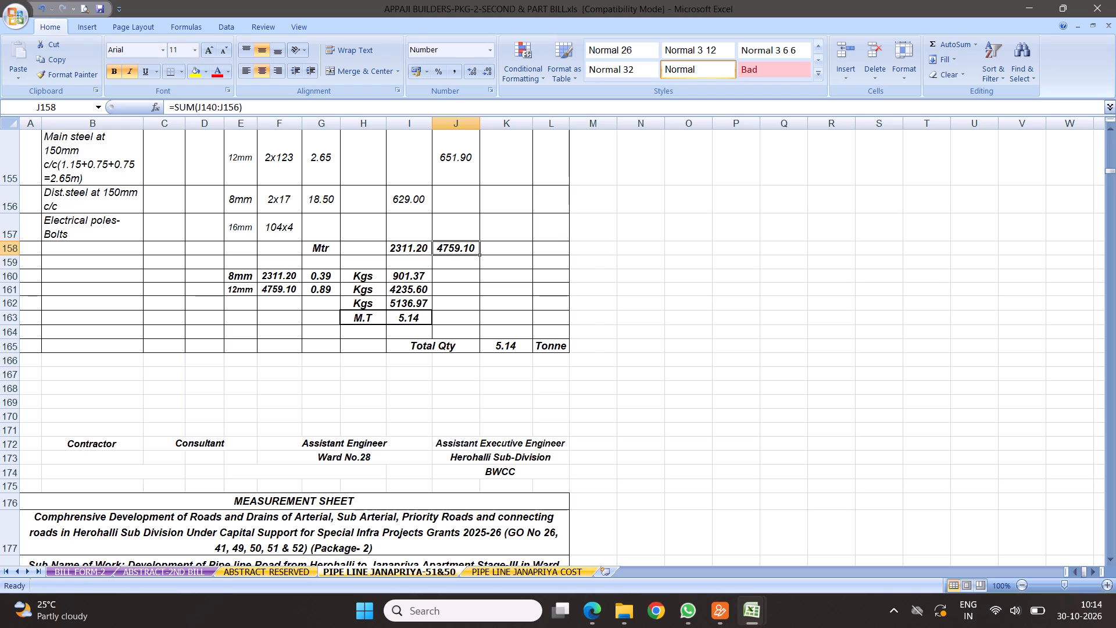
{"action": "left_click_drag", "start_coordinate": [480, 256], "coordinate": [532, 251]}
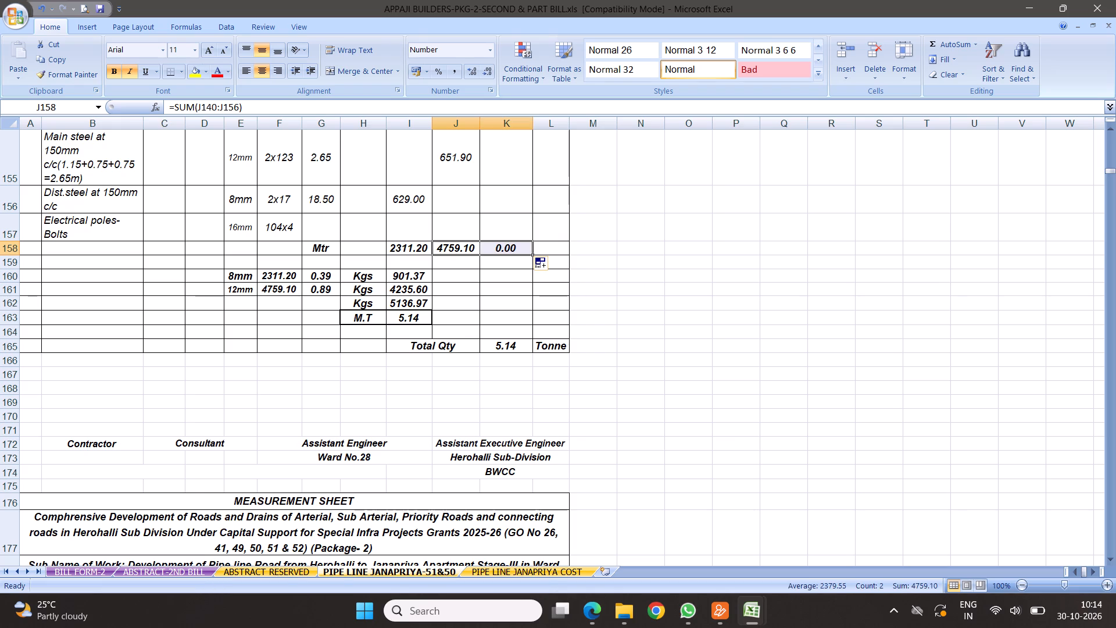
Enter the formula =416 in the 16mm column of the Electrical poles-Bolts row.
{"action": "left_click", "coordinate": [500, 227]}
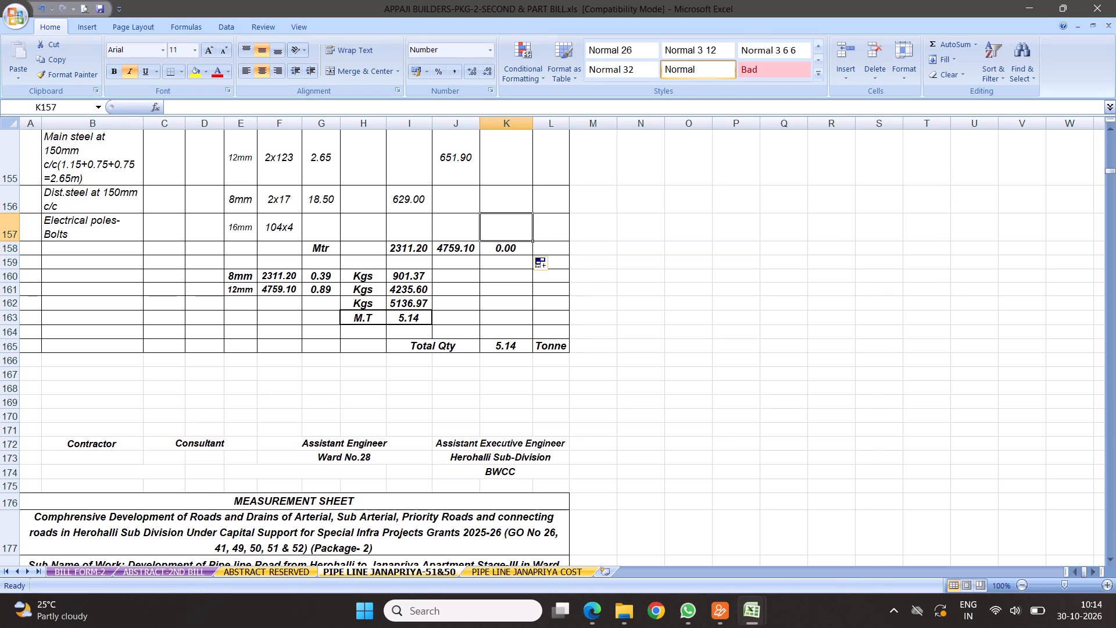
{"action": "key", "text": "equal"}
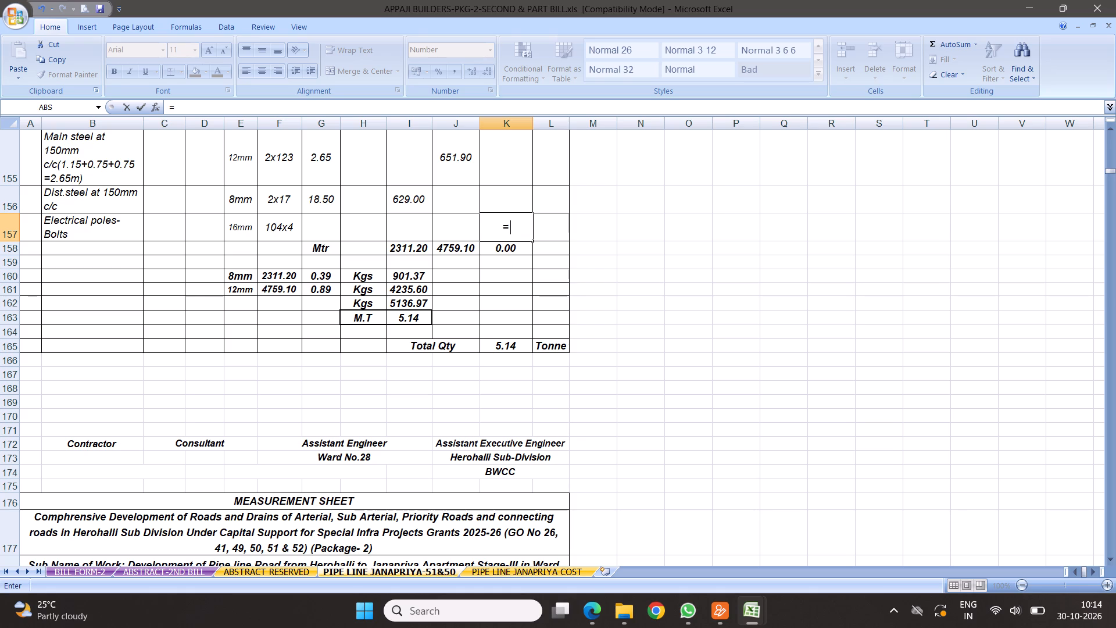
{"action": "key", "text": "4"}
{"action": "type", "text": "16"}
{"action": "key", "text": "Return"}
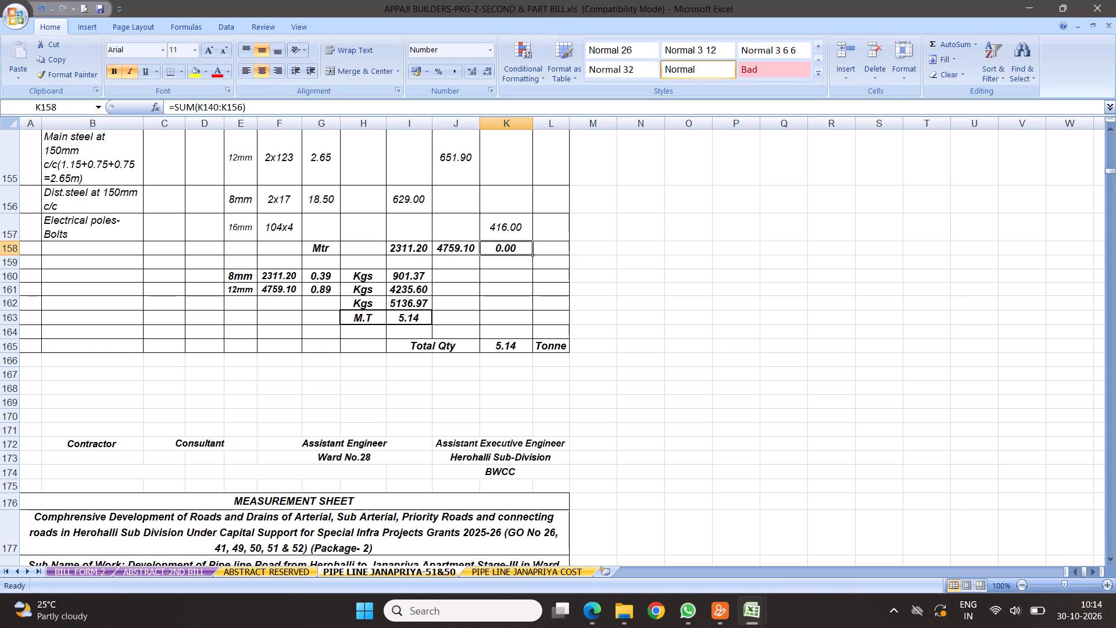
Set the length in the Electrical poles-Bolts row to 0.9.
{"action": "left_click", "coordinate": [322, 226]}
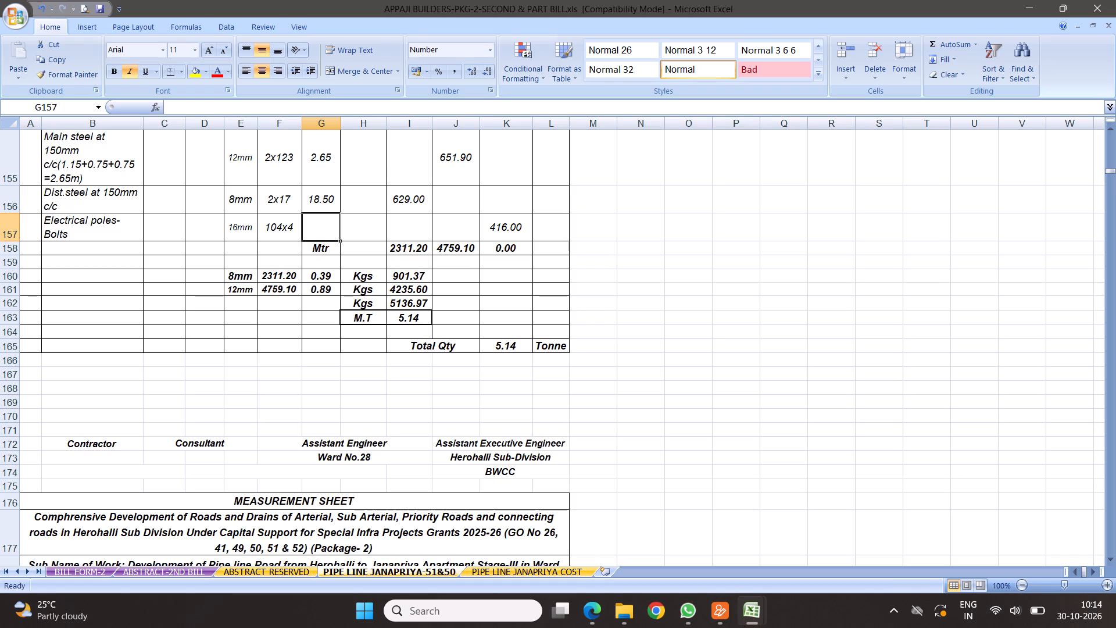
{"action": "key", "text": "period"}
{"action": "key", "text": "9"}
{"action": "left_click", "coordinate": [509, 270]}
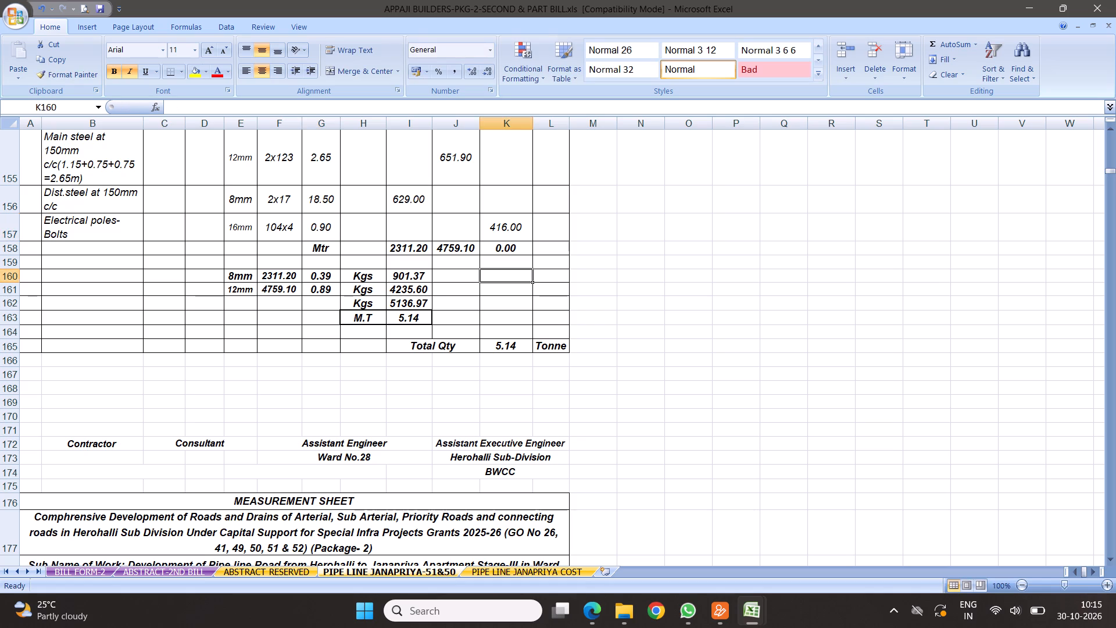
Extend the Electrical poles-Bolts 16mm quantity formula to multiply 416 by the row's length, =416*G157.
{"action": "left_click", "coordinate": [498, 229]}
{"action": "left_click", "coordinate": [202, 102]}
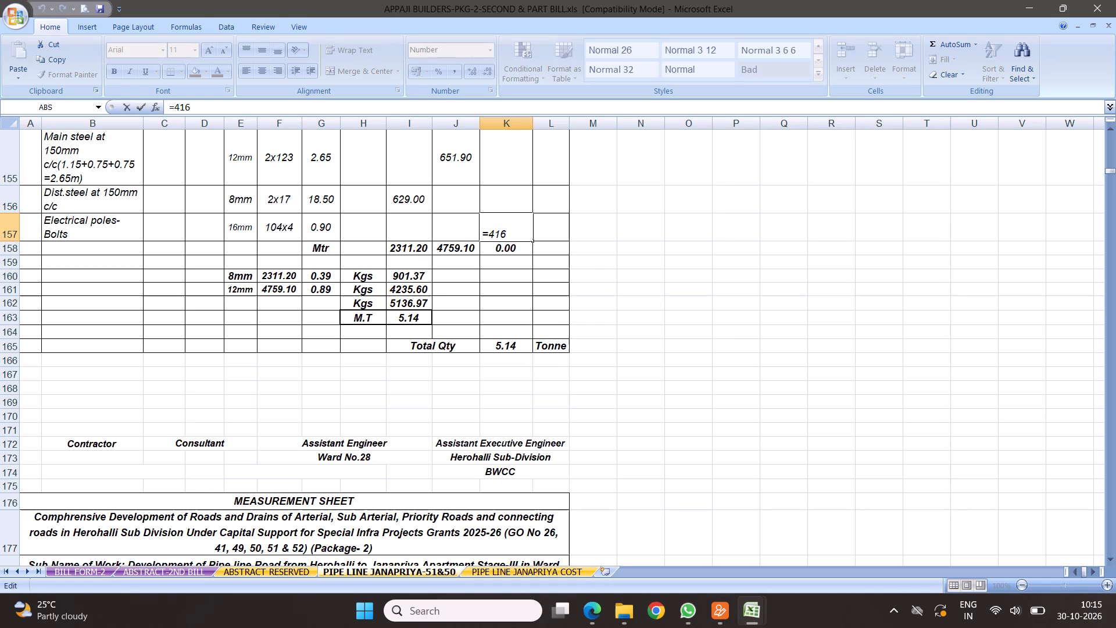
{"action": "key", "text": "shift+asterisk"}
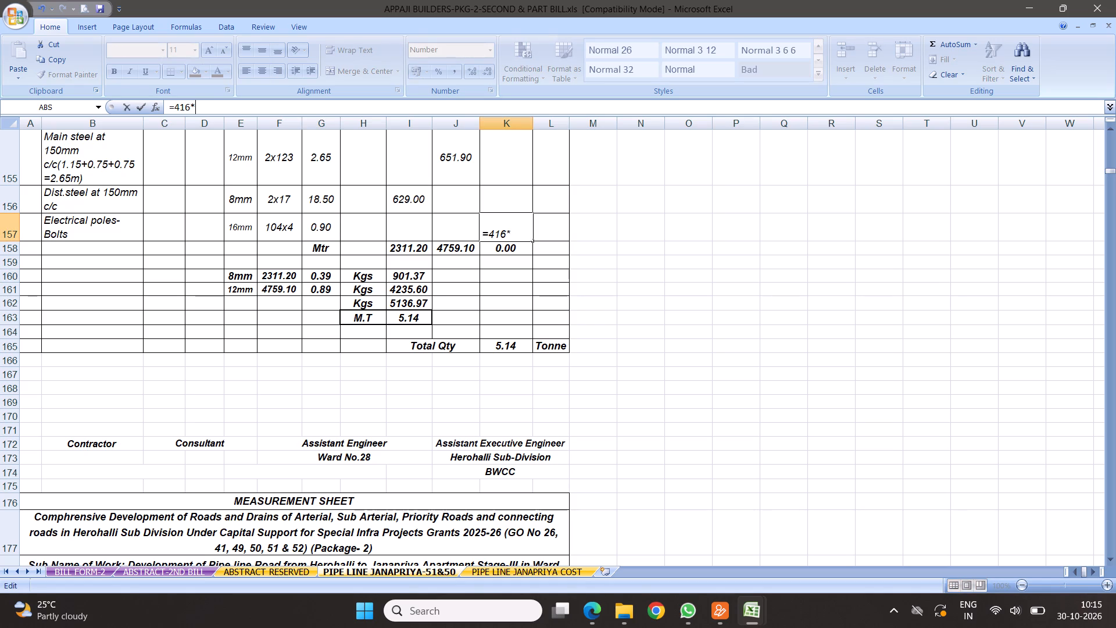
{"action": "left_click", "coordinate": [334, 224]}
{"action": "key", "text": "Return"}
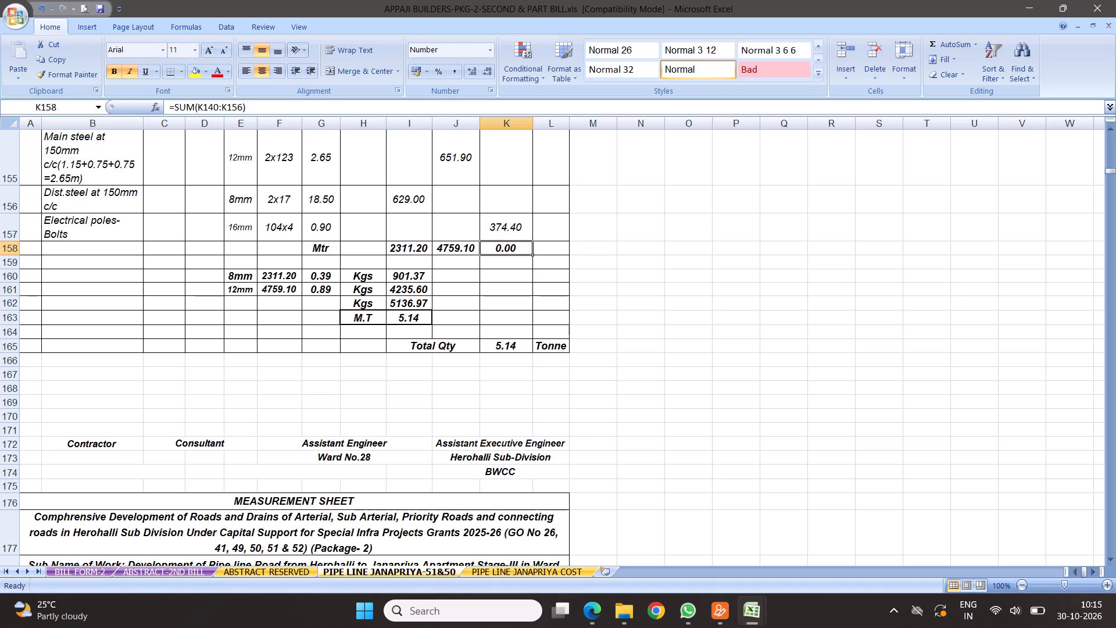
{"action": "left_click", "coordinate": [500, 224]}
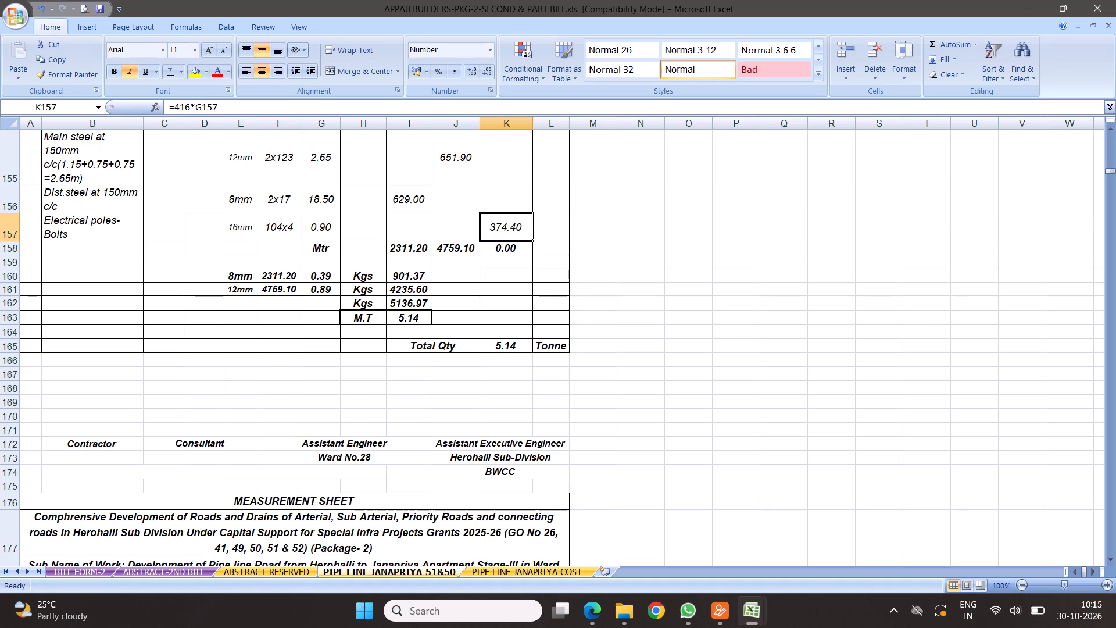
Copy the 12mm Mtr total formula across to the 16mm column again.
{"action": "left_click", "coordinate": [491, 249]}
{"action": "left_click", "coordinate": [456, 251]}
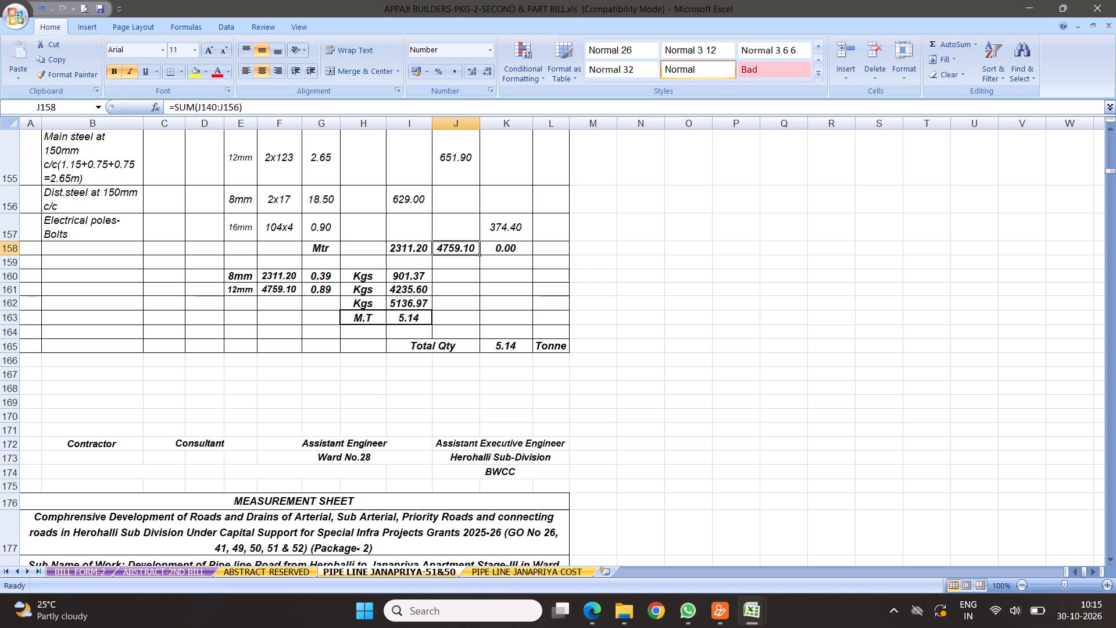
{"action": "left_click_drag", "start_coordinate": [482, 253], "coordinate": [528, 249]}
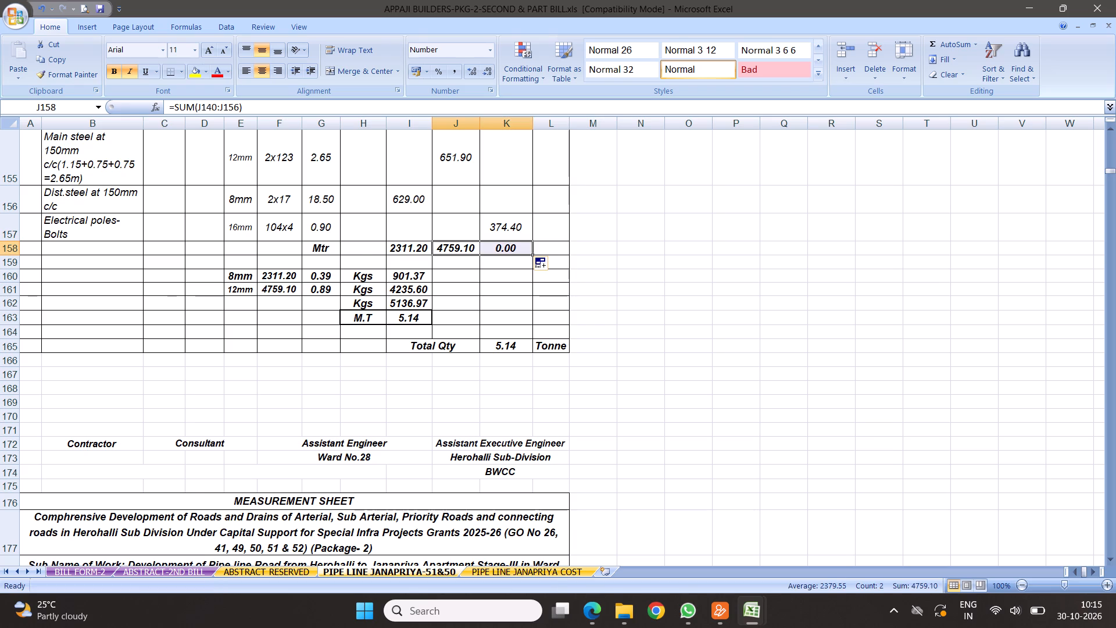
Extend the 8mm Mtr total's sum range to I140:I157 and copy the formula across the 12mm and 16mm columns.
{"action": "left_click", "coordinate": [399, 246]}
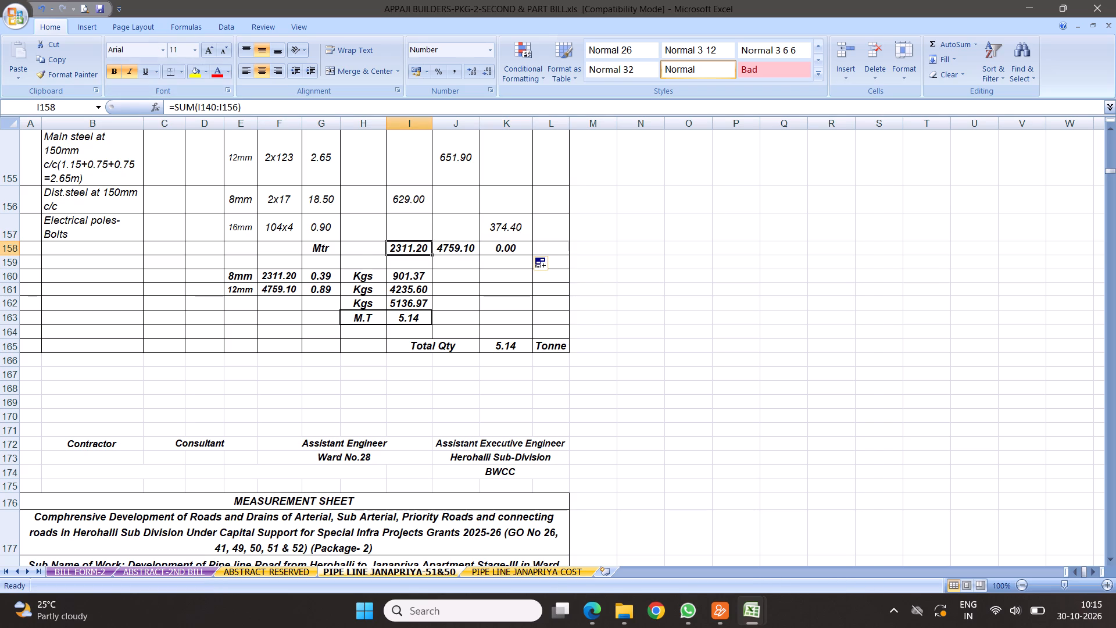
{"action": "left_click", "coordinate": [255, 100]}
{"action": "scroll", "coordinate": [509, 216], "scroll_direction": "up", "scroll_amount": 3}
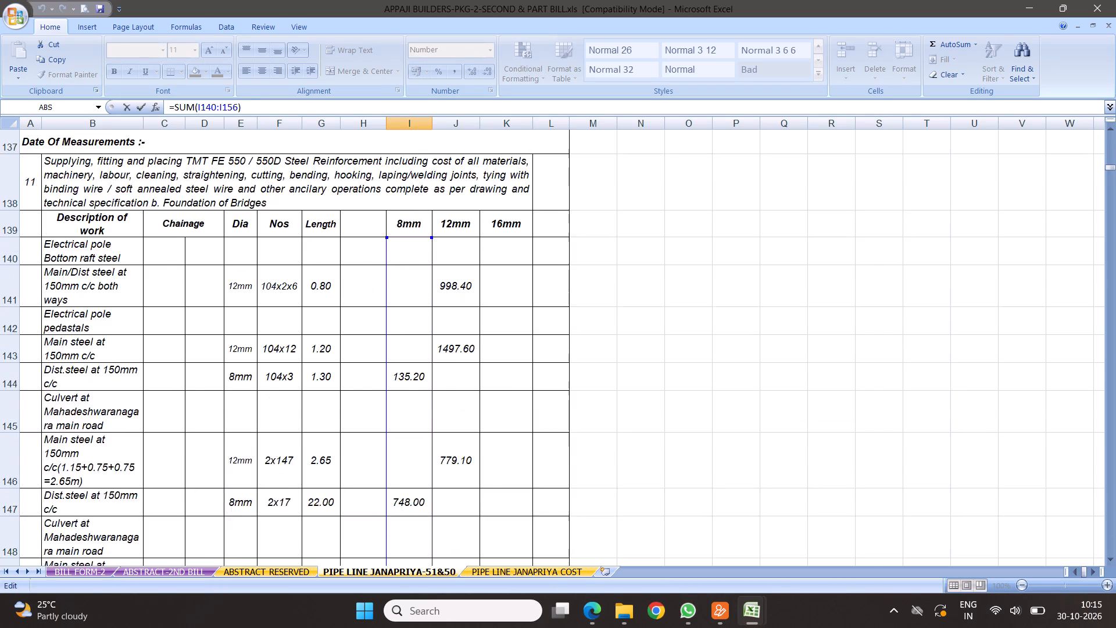
{"action": "scroll", "coordinate": [492, 222], "scroll_direction": "up", "scroll_amount": 5}
{"action": "scroll", "coordinate": [485, 237], "scroll_direction": "down", "scroll_amount": 7}
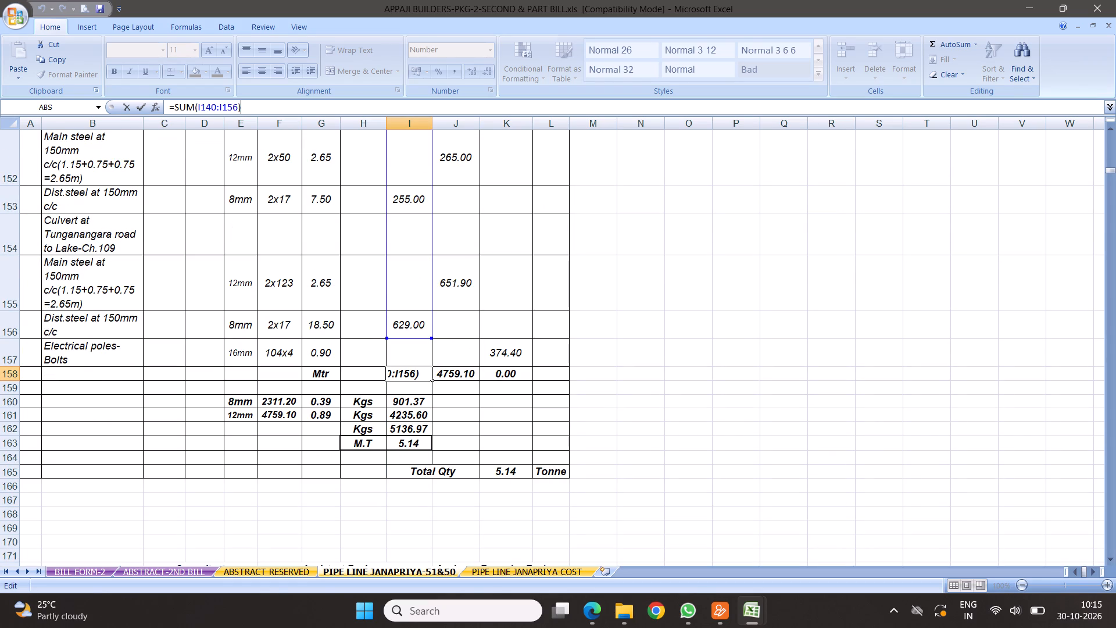
{"action": "left_click_drag", "start_coordinate": [432, 339], "coordinate": [422, 365]}
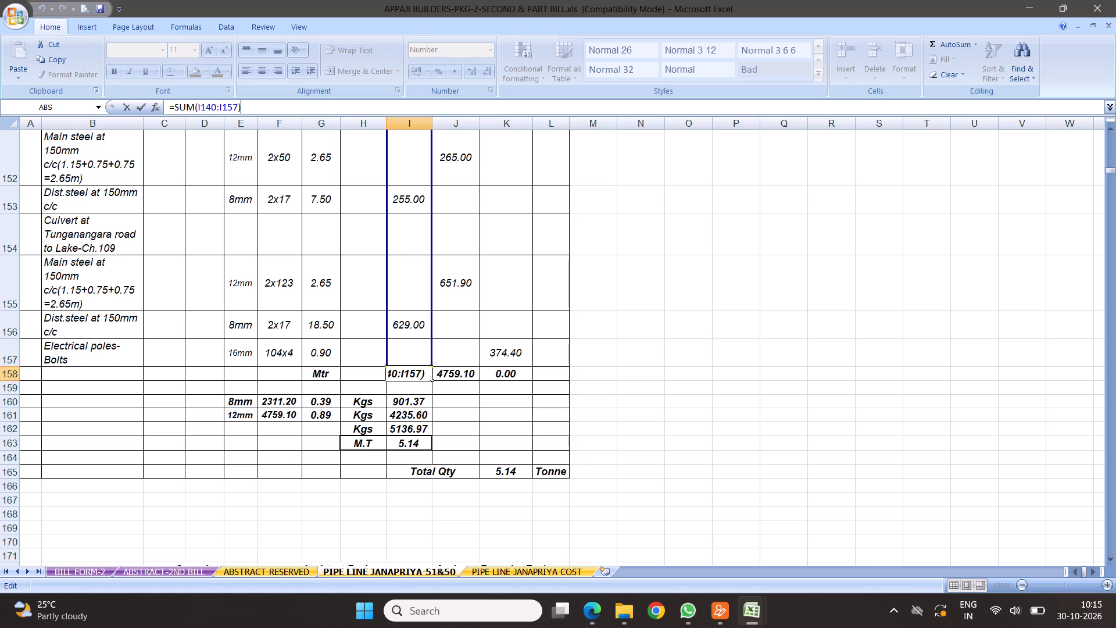
{"action": "left_click_drag", "start_coordinate": [422, 365], "coordinate": [421, 366]}
{"action": "left_click", "coordinate": [933, 38]}
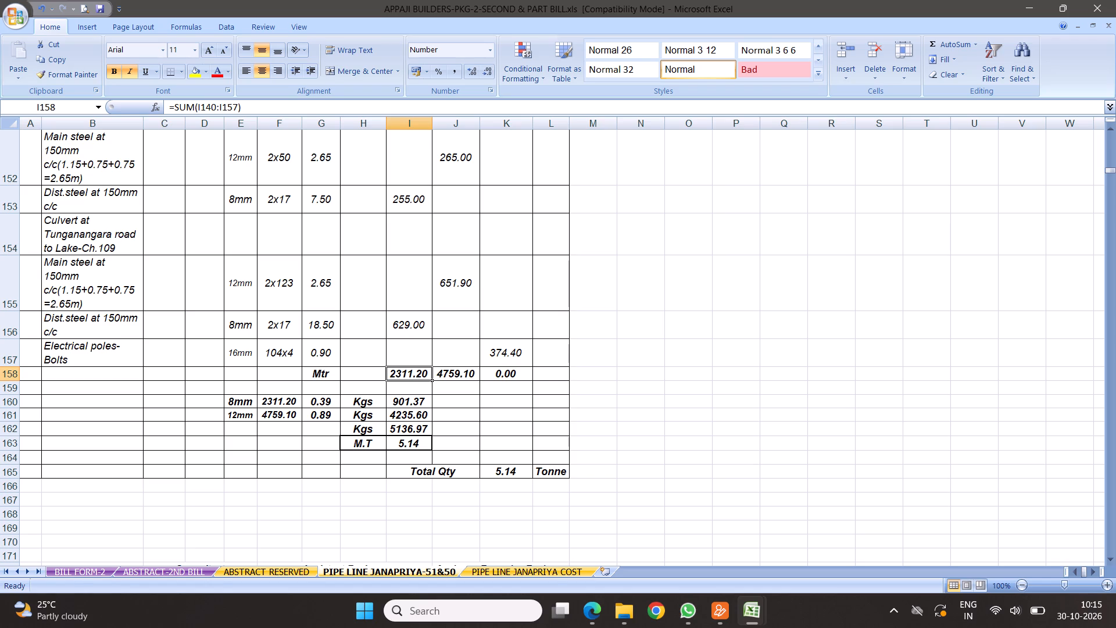
{"action": "left_click_drag", "start_coordinate": [434, 381], "coordinate": [541, 377]}
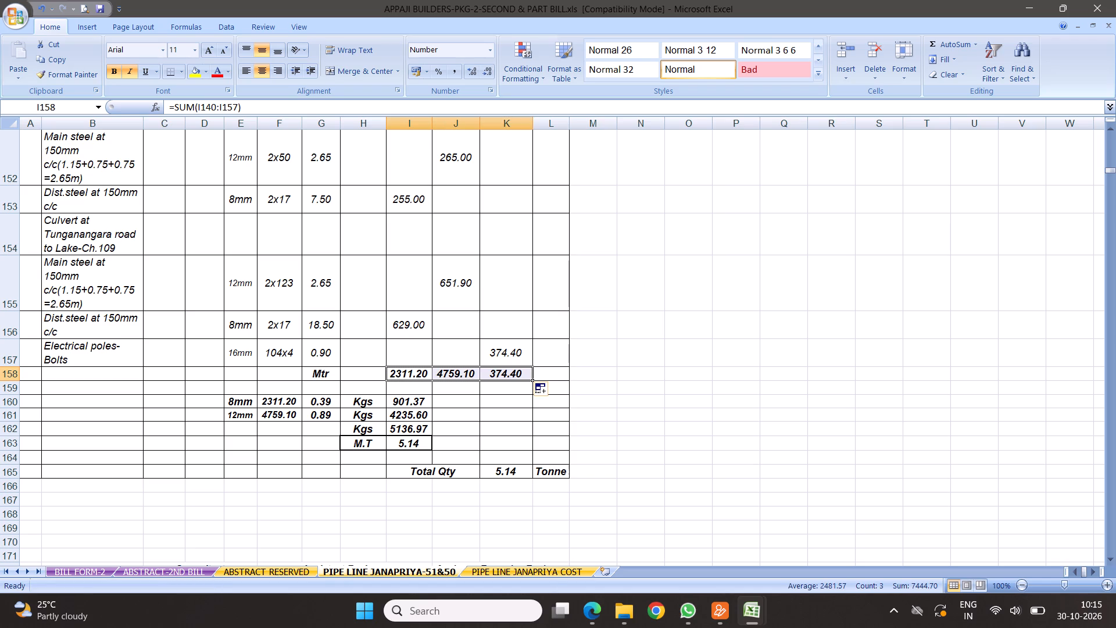
Insert a blank row above the Kgs total row, directly below the 12mm weight row.
{"action": "left_click", "coordinate": [3, 430]}
{"action": "right_click", "coordinate": [3, 430]}
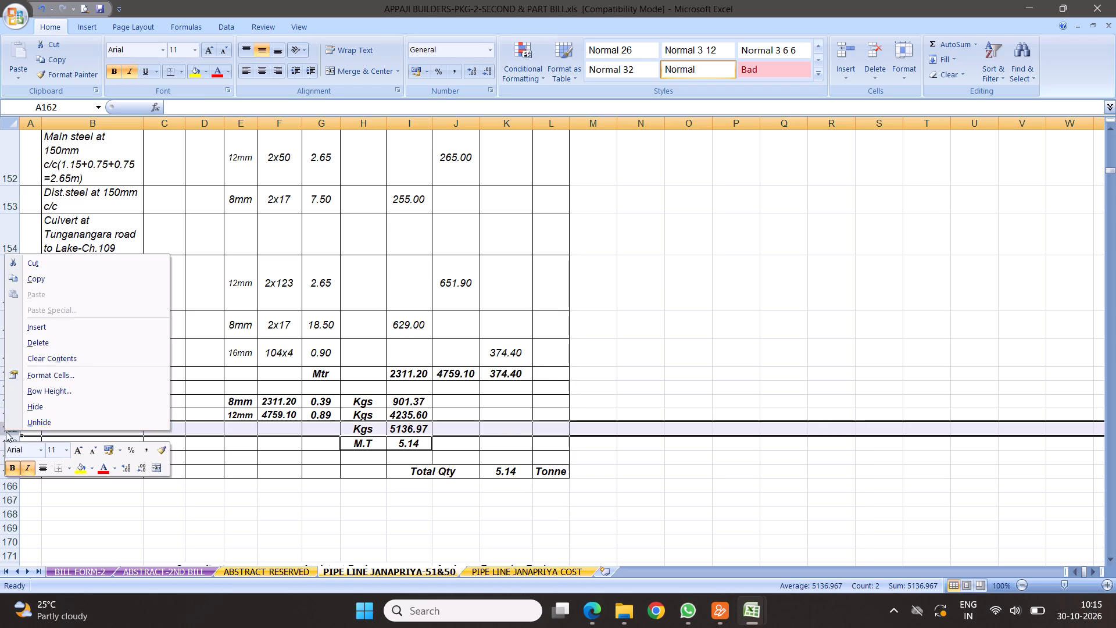
{"action": "left_click", "coordinate": [44, 325]}
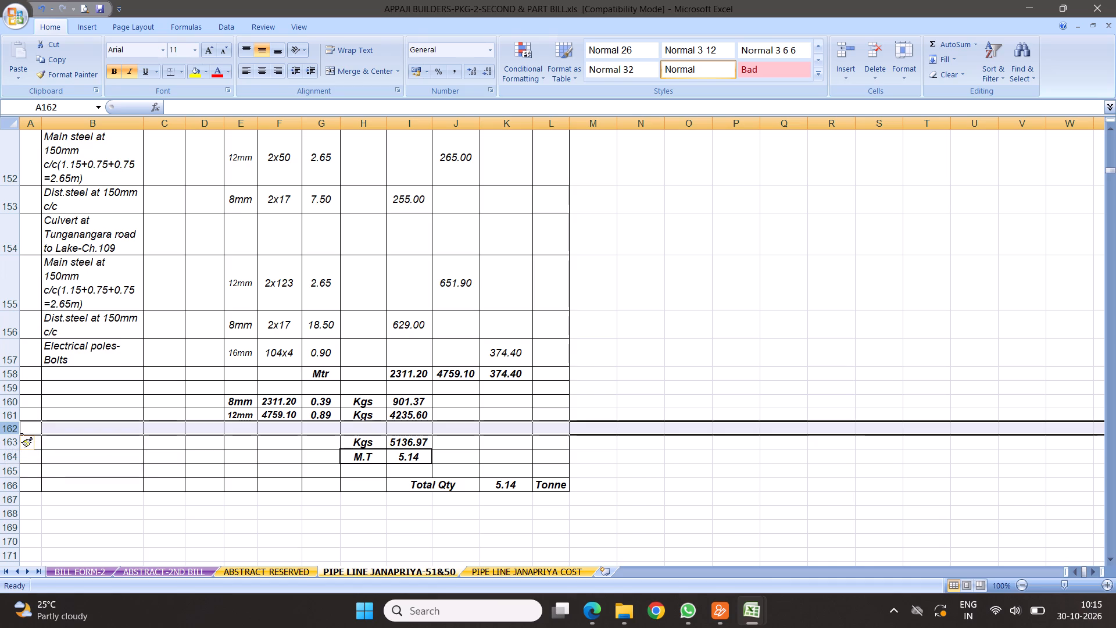
Label the new row 162 as 16mm and link its length in column F to the 16mm Mtr total.
{"action": "left_click", "coordinate": [237, 426]}
{"action": "type", "text": "16"}
{"action": "key", "text": "m"}
{"action": "key", "text": "m"}
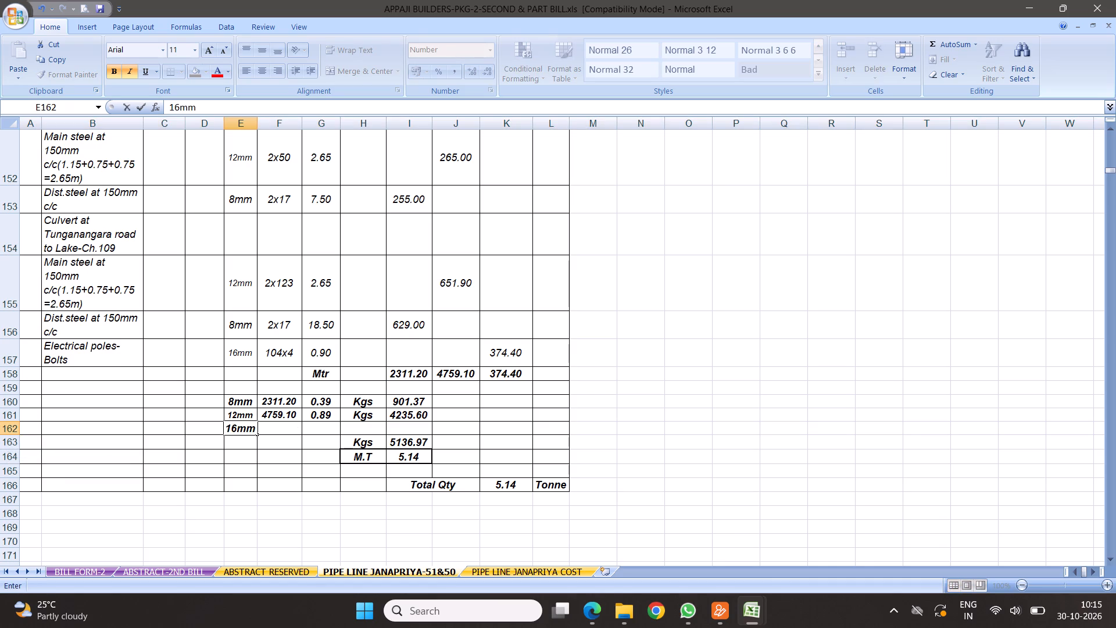
{"action": "left_click", "coordinate": [284, 429]}
{"action": "key", "text": "equal"}
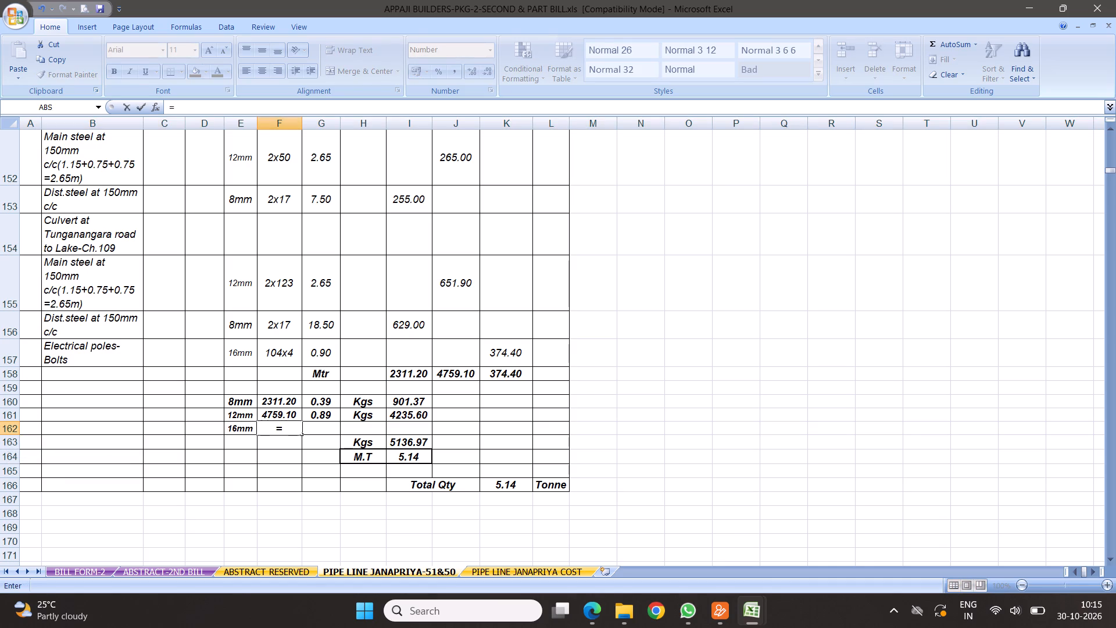
{"action": "left_click", "coordinate": [498, 371]}
{"action": "key", "text": "Return"}
Enter the unit weight 1.58 and the unit Kgs in the 16mm weight row.
{"action": "left_click", "coordinate": [328, 431]}
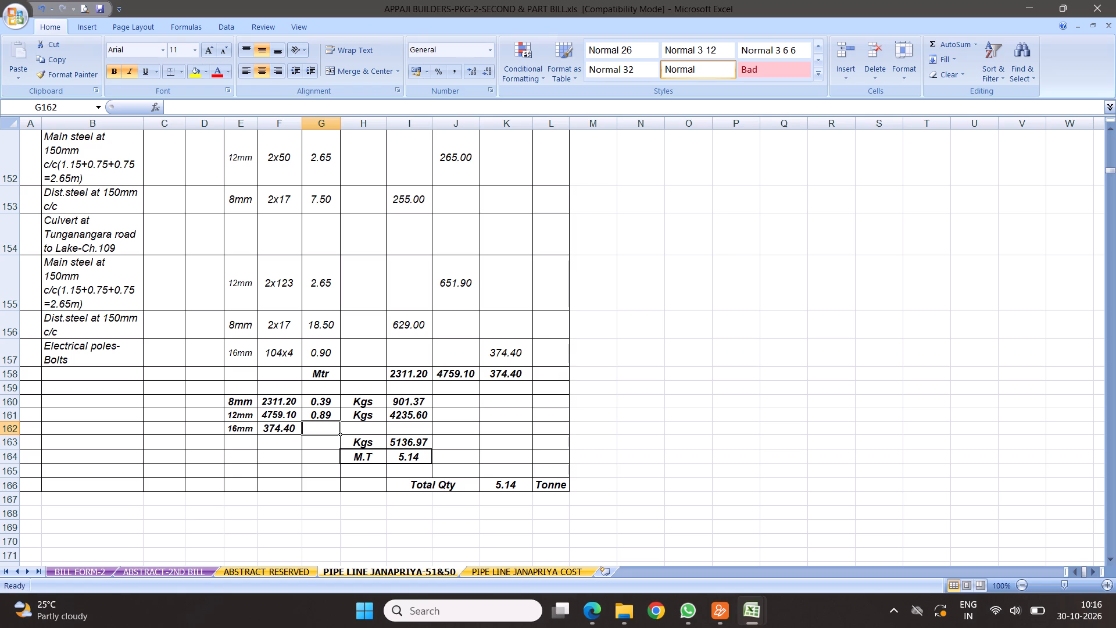
{"action": "type", "text": "1."}
{"action": "key", "text": "5"}
{"action": "key", "text": "8"}
{"action": "left_click", "coordinate": [400, 438]}
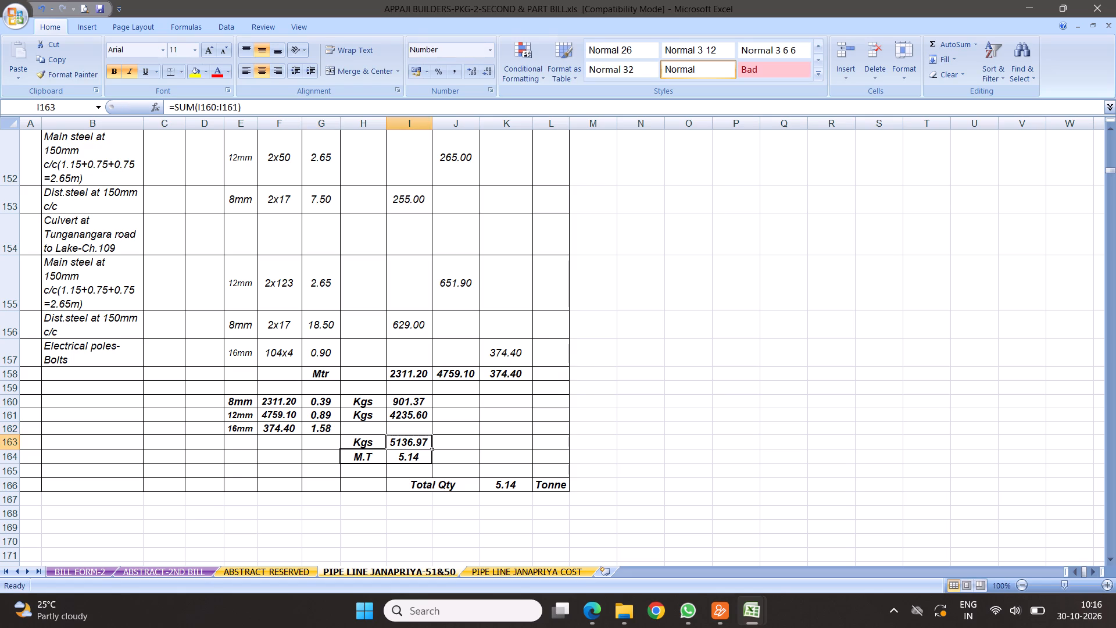
{"action": "left_click", "coordinate": [361, 426]}
{"action": "key", "text": "k"}
{"action": "left_click", "coordinate": [463, 437]}
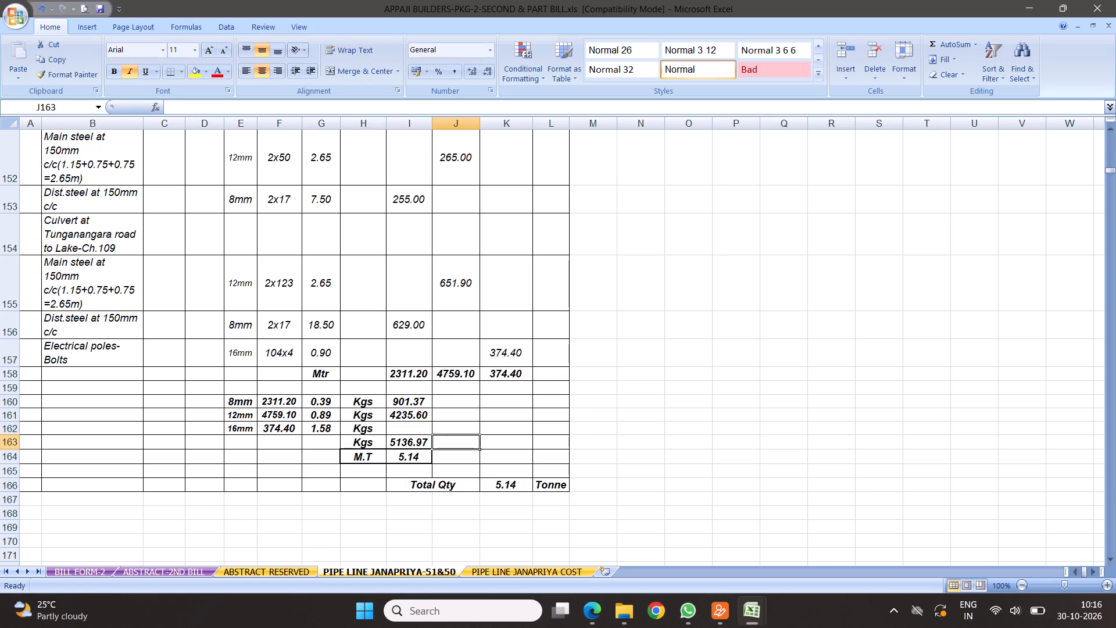
Fill the 8mm row's weight formula, =F160*G160, down through the 12mm and 16mm rows.
{"action": "left_click", "coordinate": [404, 402]}
{"action": "left_click_drag", "start_coordinate": [431, 408], "coordinate": [424, 434]}
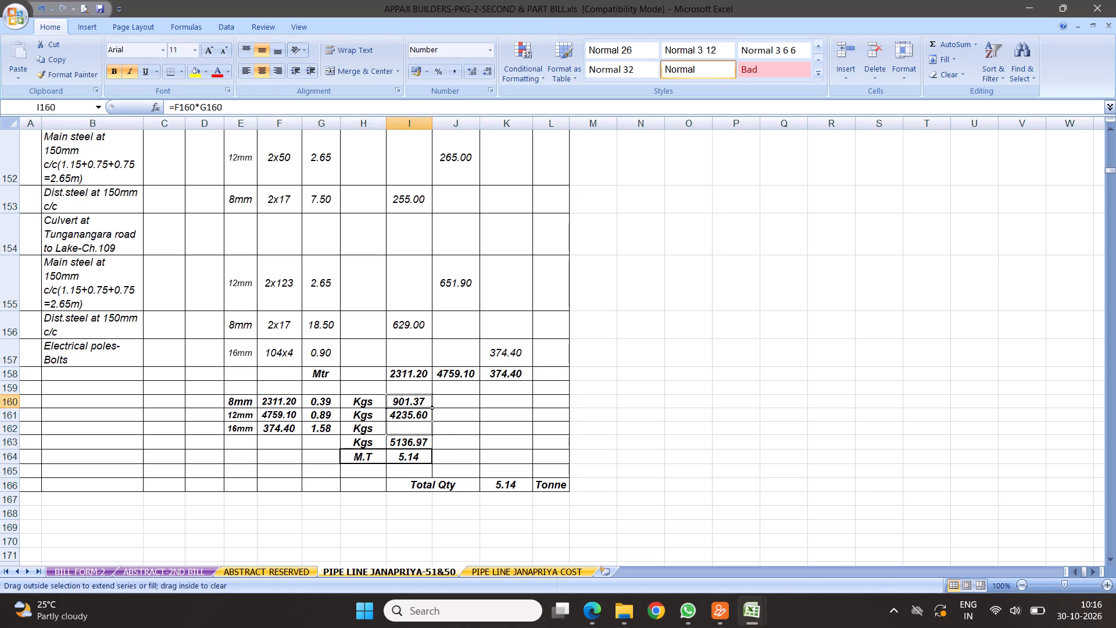
{"action": "left_click_drag", "start_coordinate": [424, 434], "coordinate": [423, 434]}
Use AutoSum on the 8mm, 12mm and 16mm weights in I160:I162 to update the Kgs total below them.
{"action": "left_click", "coordinate": [934, 42]}
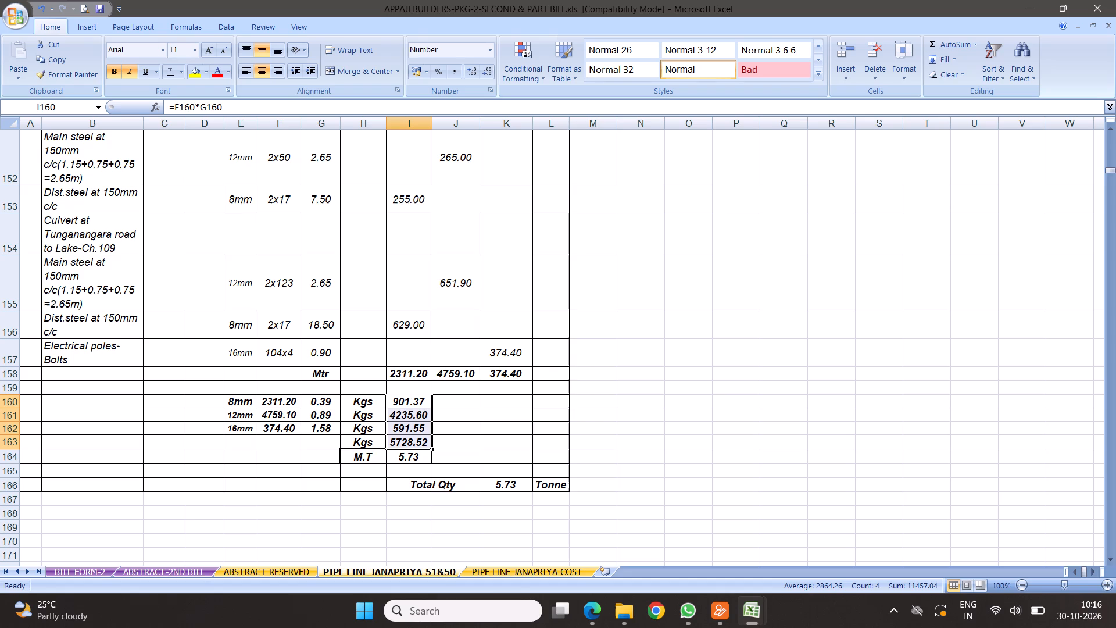
{"action": "left_click", "coordinate": [467, 359]}
{"action": "left_click_drag", "start_coordinate": [394, 402], "coordinate": [395, 434]}
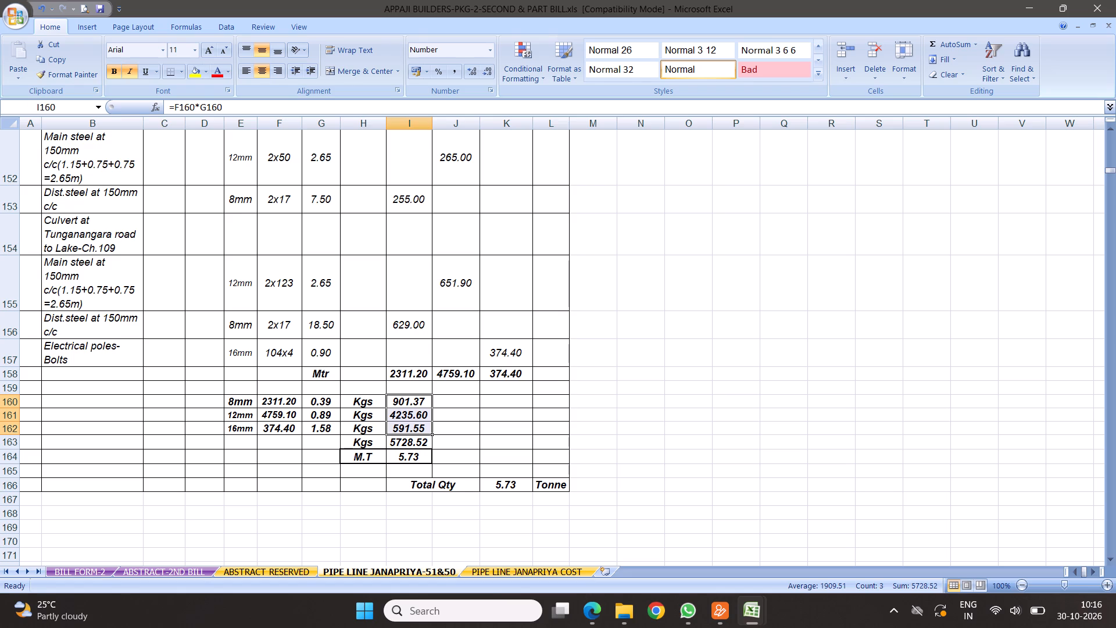
{"action": "left_click", "coordinate": [932, 46]}
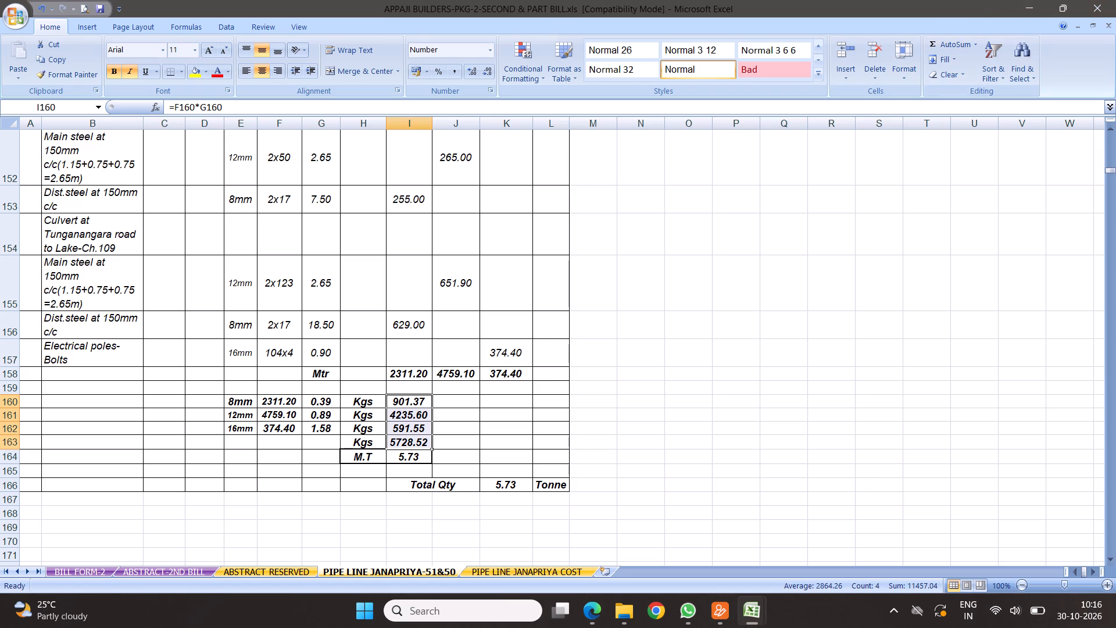
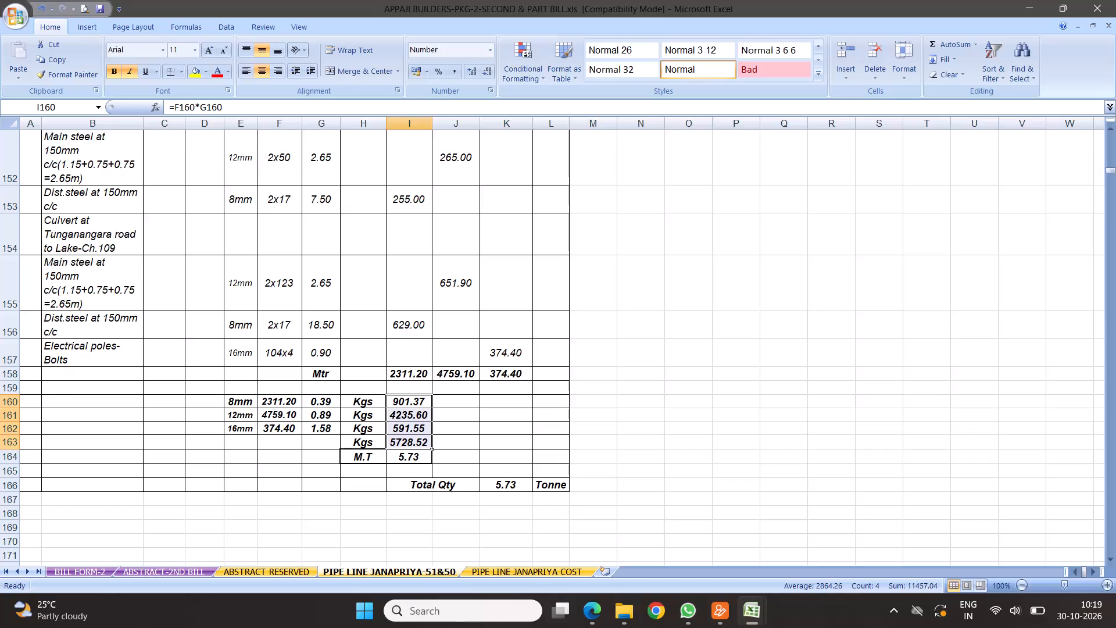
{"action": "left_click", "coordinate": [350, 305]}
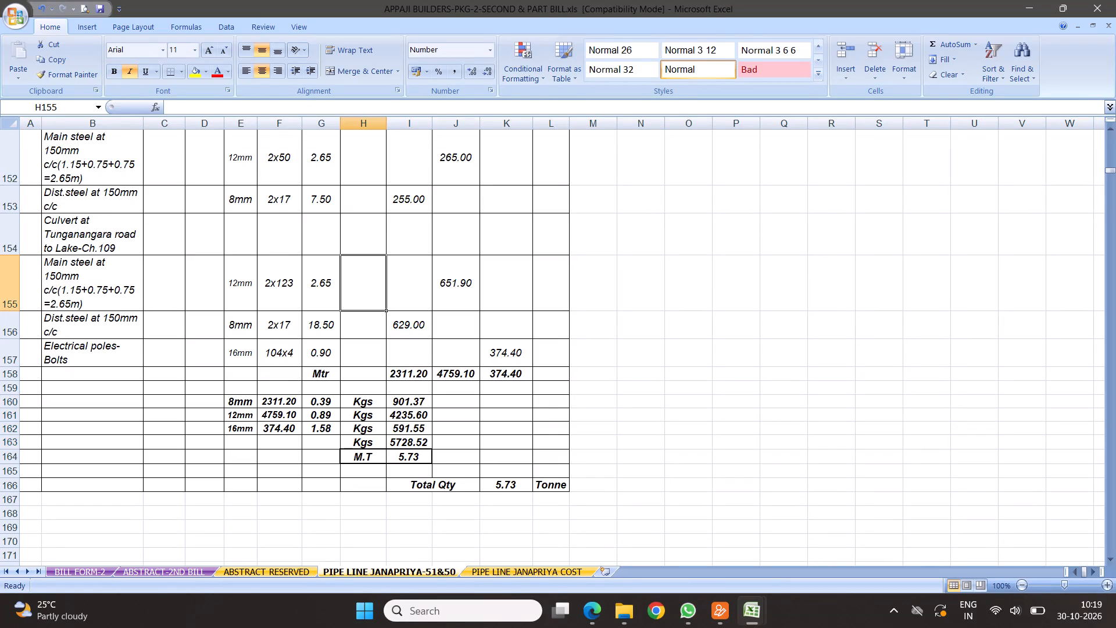
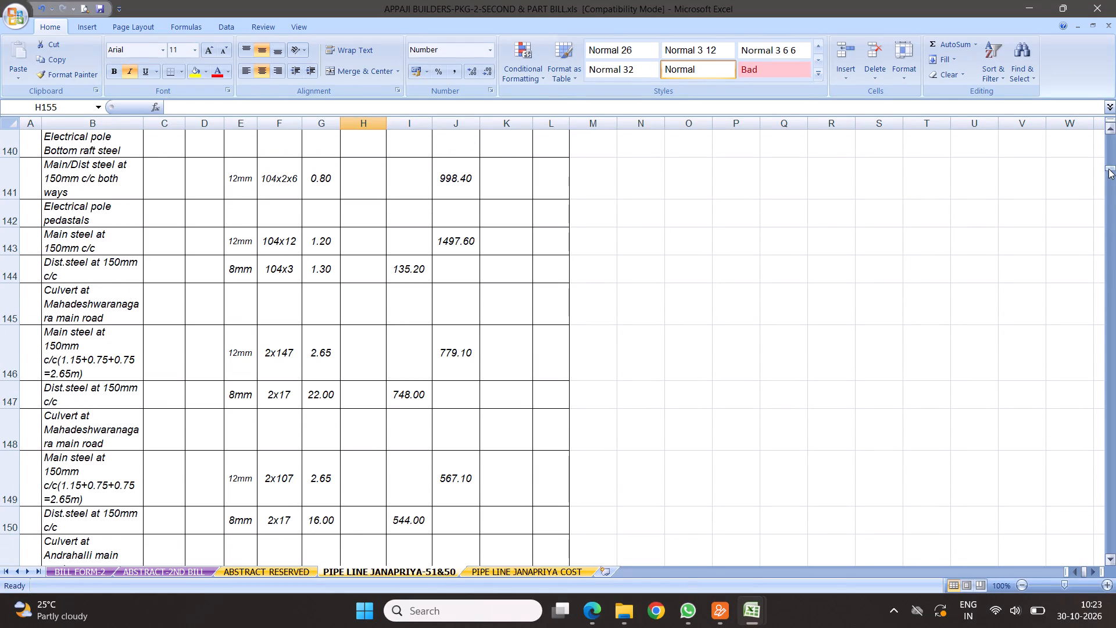
Check the summed LHS and RHS pipe numbers for the Janapriya Park End to Mahadeshwara Nagar stretch in item E15.
{"action": "left_click_drag", "start_coordinate": [1108, 169], "coordinate": [1092, 606]}
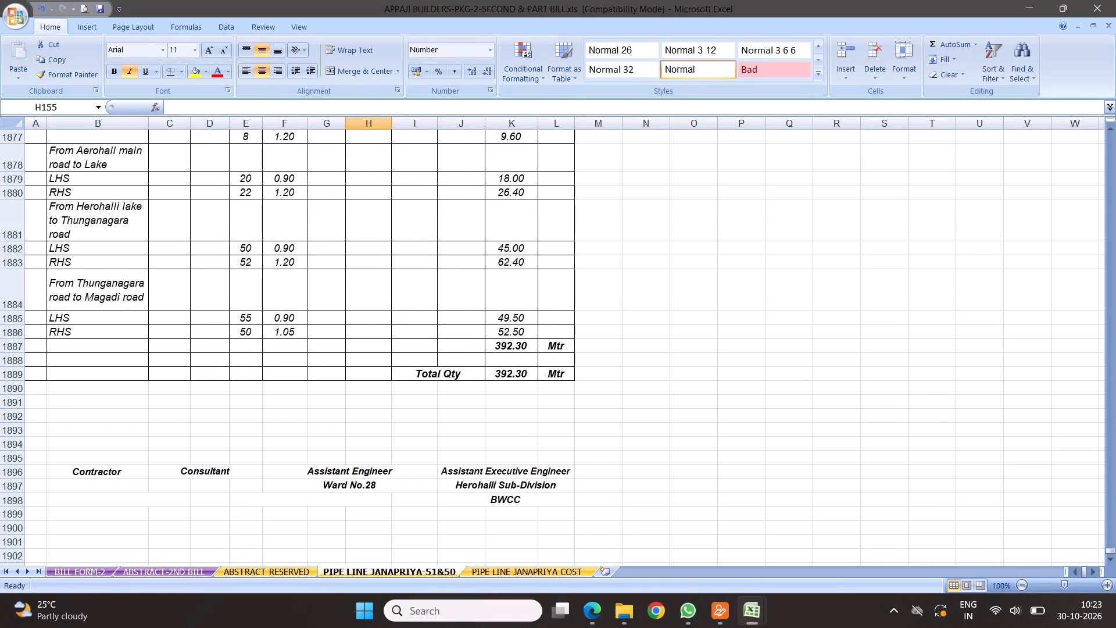
{"action": "scroll", "coordinate": [314, 369], "scroll_direction": "up", "scroll_amount": 5}
{"action": "left_click_drag", "start_coordinate": [247, 407], "coordinate": [247, 411]}
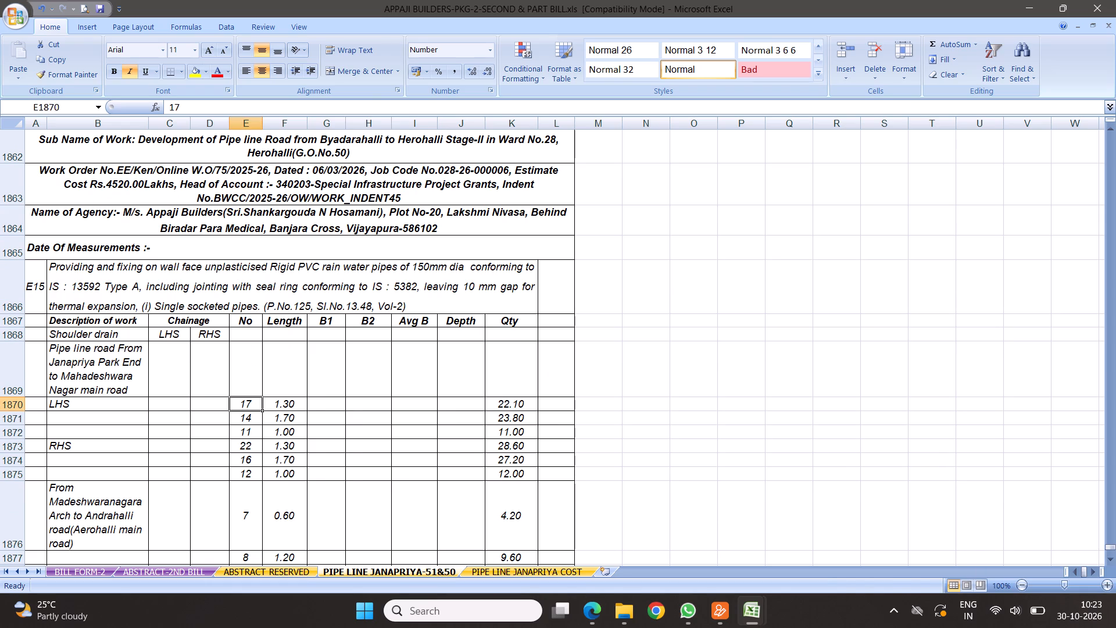
{"action": "left_click_drag", "start_coordinate": [247, 411], "coordinate": [247, 427]}
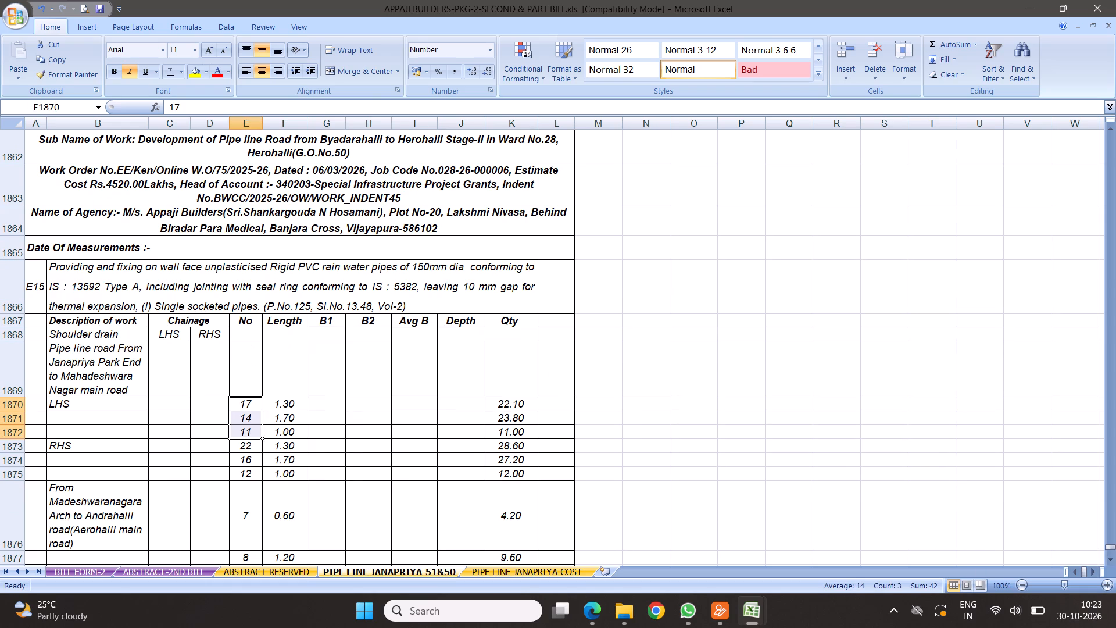
{"action": "left_click_drag", "start_coordinate": [254, 446], "coordinate": [253, 472]}
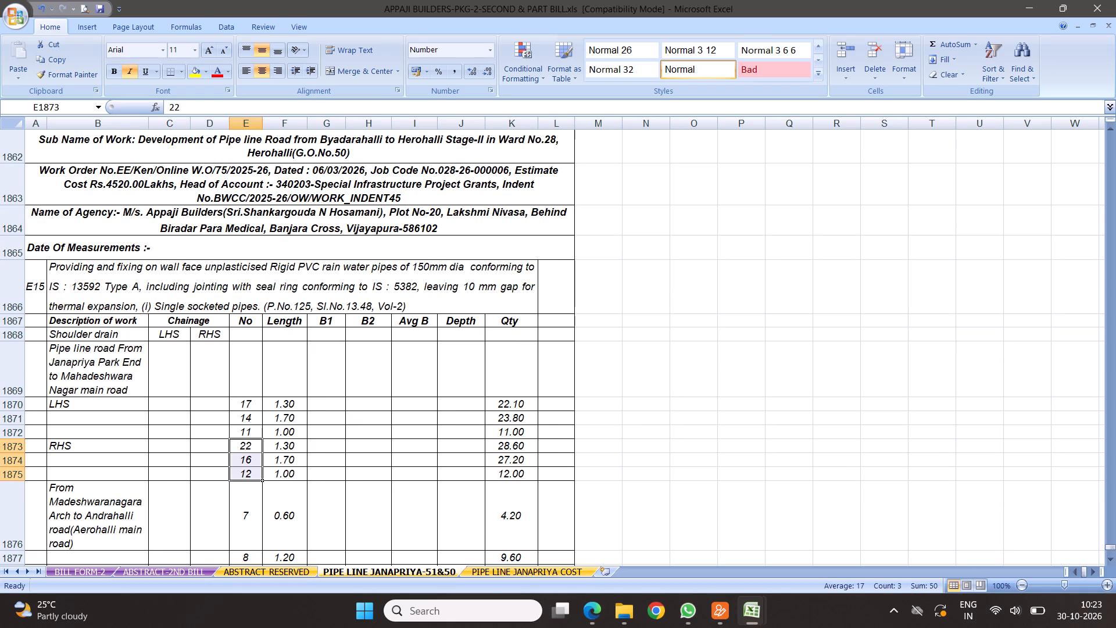
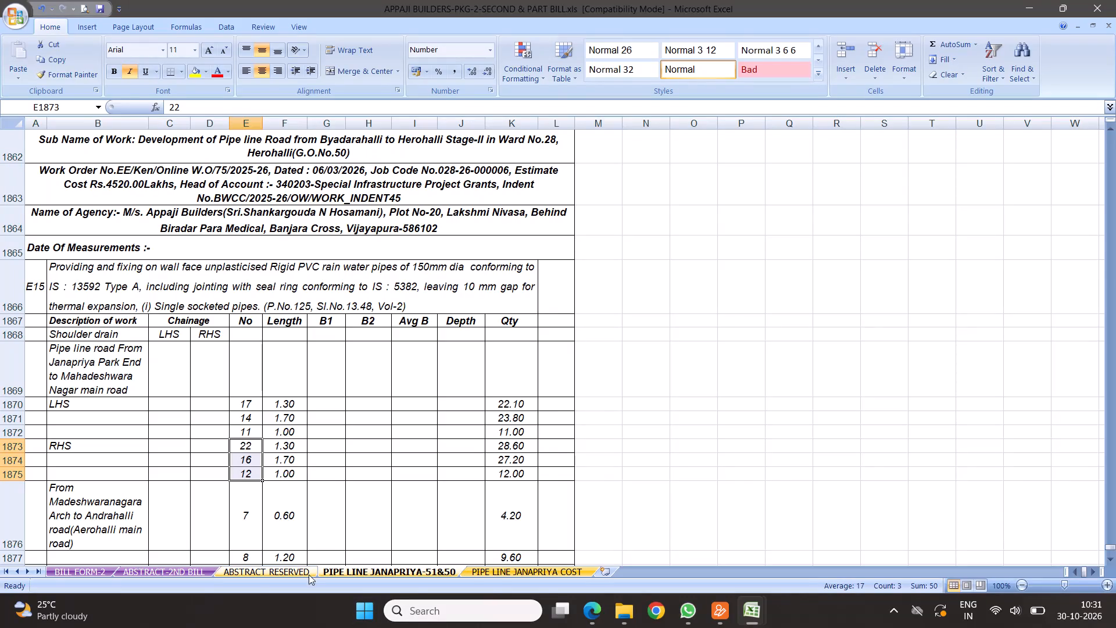
Check item E15's total pipe quantity and inspect the Sub Total Amount formula on PIPE LINE JANAPRIYA COST.
{"action": "scroll", "coordinate": [321, 277], "scroll_direction": "down", "scroll_amount": 6}
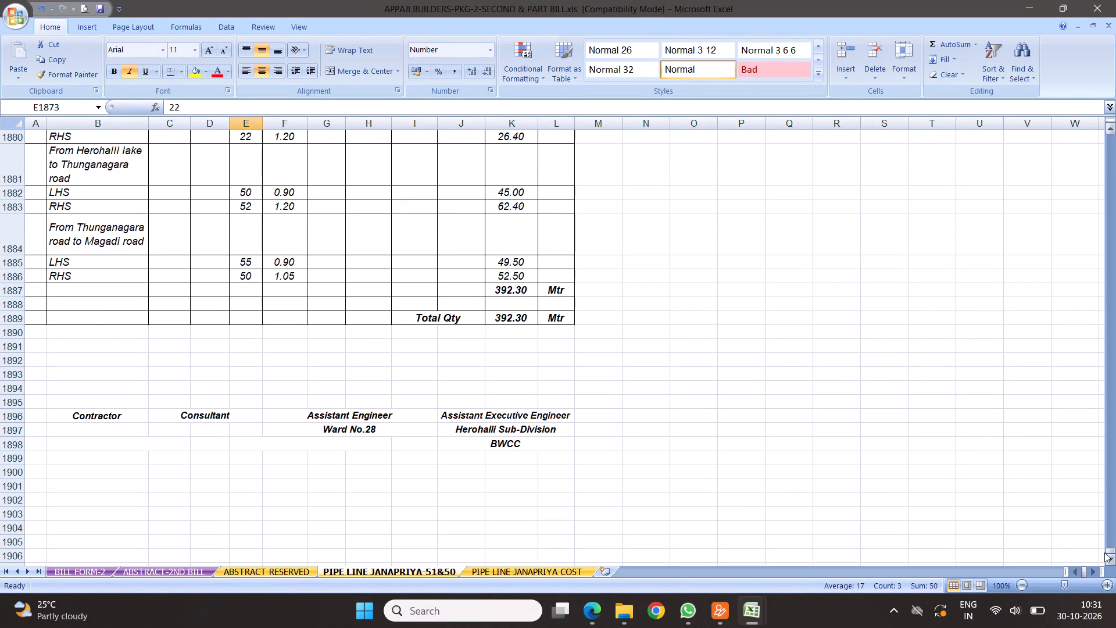
{"action": "left_click", "coordinate": [1109, 549]}
{"action": "left_click", "coordinate": [482, 570]}
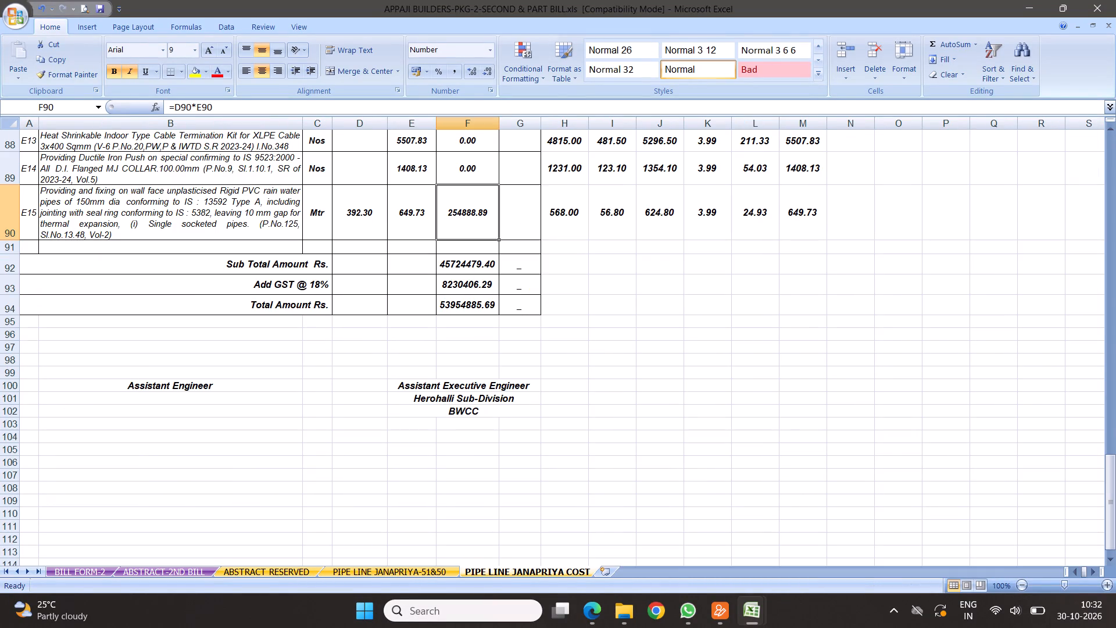
{"action": "left_click", "coordinate": [470, 257]}
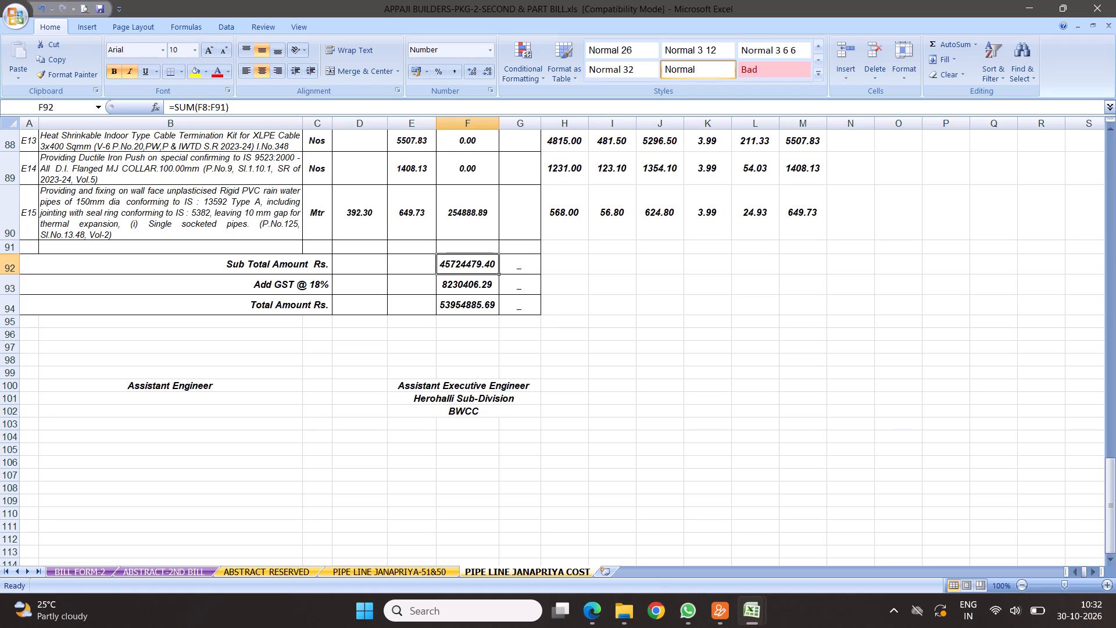
{"action": "left_click", "coordinate": [238, 108]}
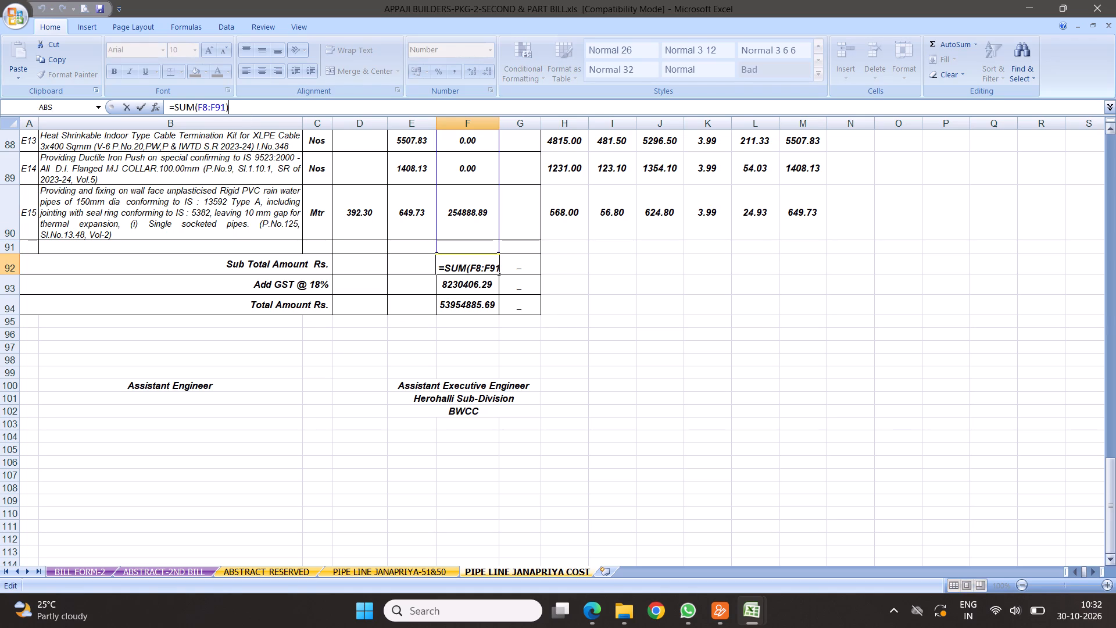
{"action": "left_click_drag", "start_coordinate": [1110, 484], "coordinate": [1110, 483]}
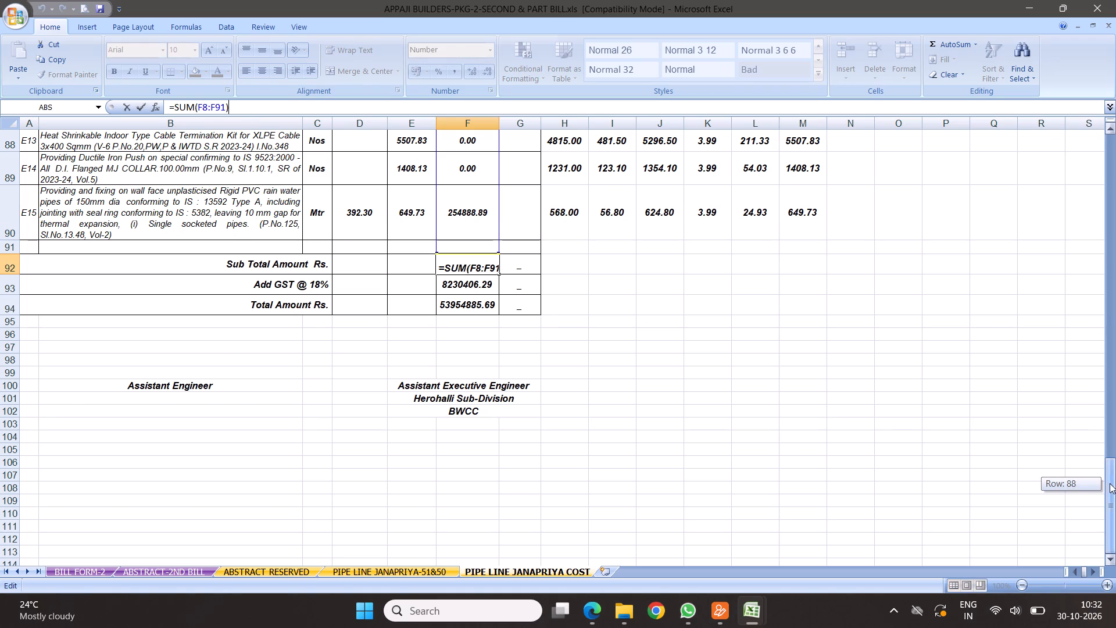
{"action": "left_click_drag", "start_coordinate": [1110, 483], "coordinate": [1107, 0]}
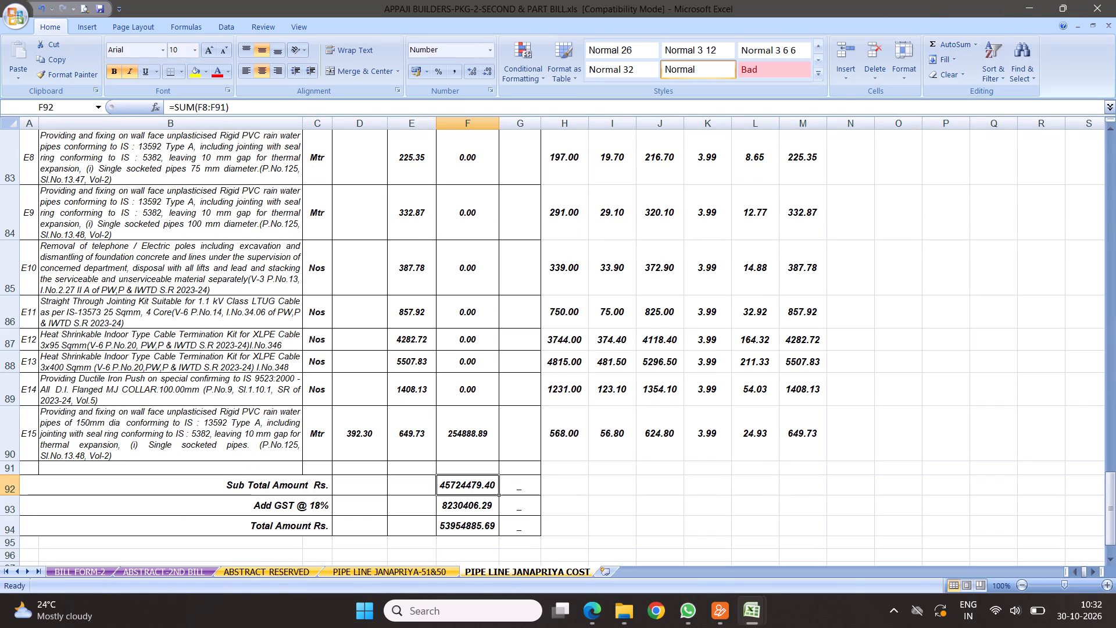
Compare the sub total amounts on ABSTRACT RESERVED and ABSTRACT-2ND BILL with the one on PIPE LINE JANAPRIYA COST.
{"action": "left_click", "coordinate": [412, 573]}
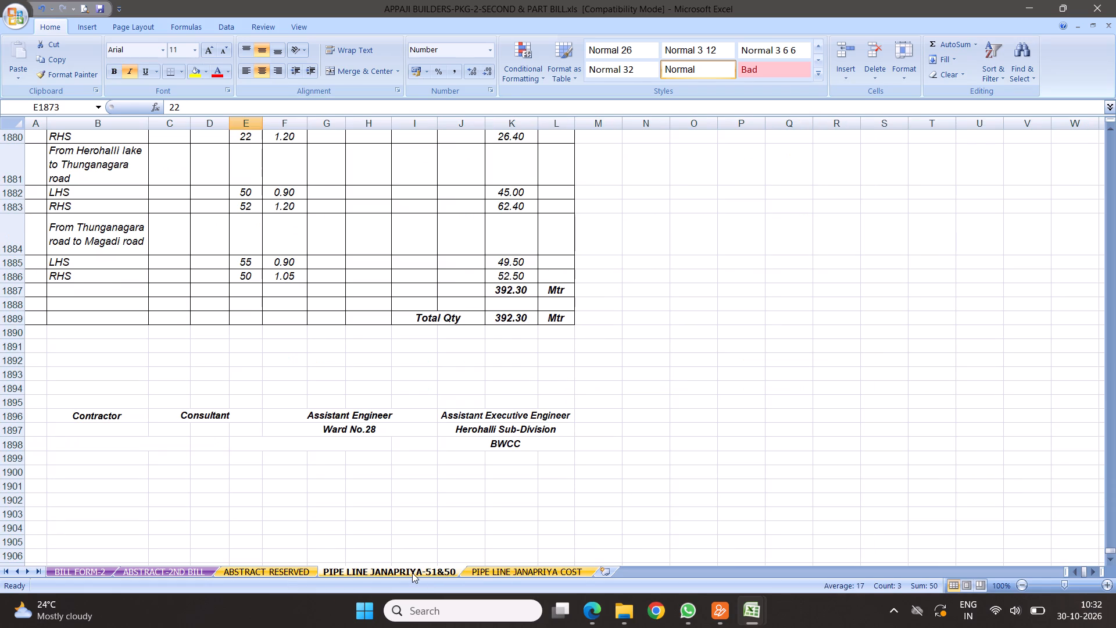
{"action": "left_click", "coordinate": [293, 572]}
{"action": "scroll", "coordinate": [407, 344], "scroll_direction": "down", "scroll_amount": 4}
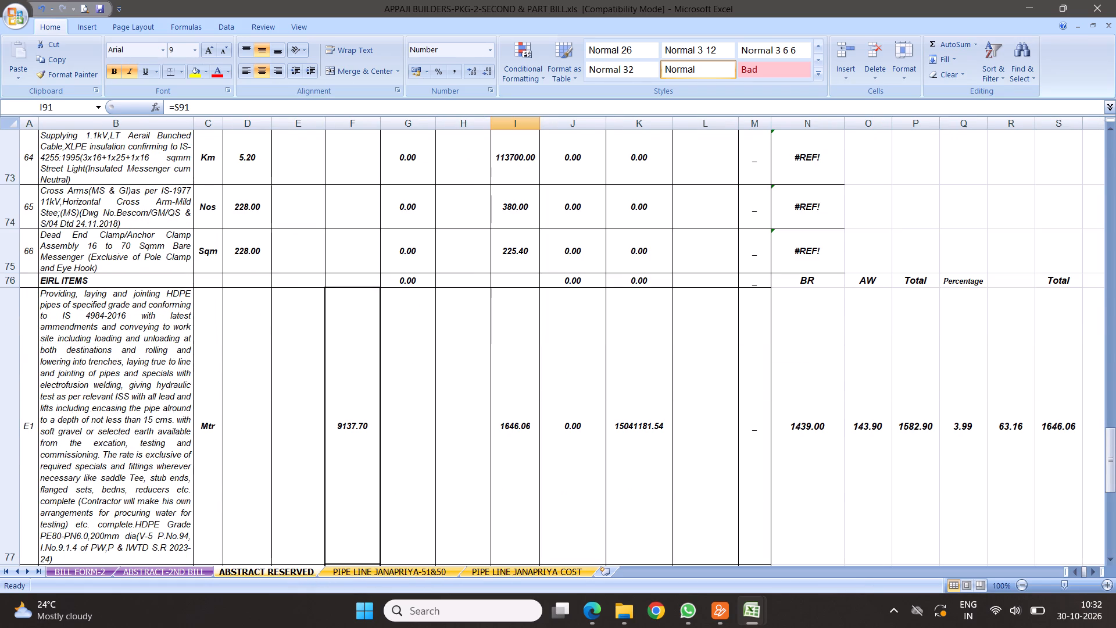
{"action": "scroll", "coordinate": [392, 324], "scroll_direction": "down", "scroll_amount": 4}
{"action": "scroll", "coordinate": [475, 263], "scroll_direction": "down", "scroll_amount": 4}
{"action": "scroll", "coordinate": [474, 229], "scroll_direction": "up", "scroll_amount": 2}
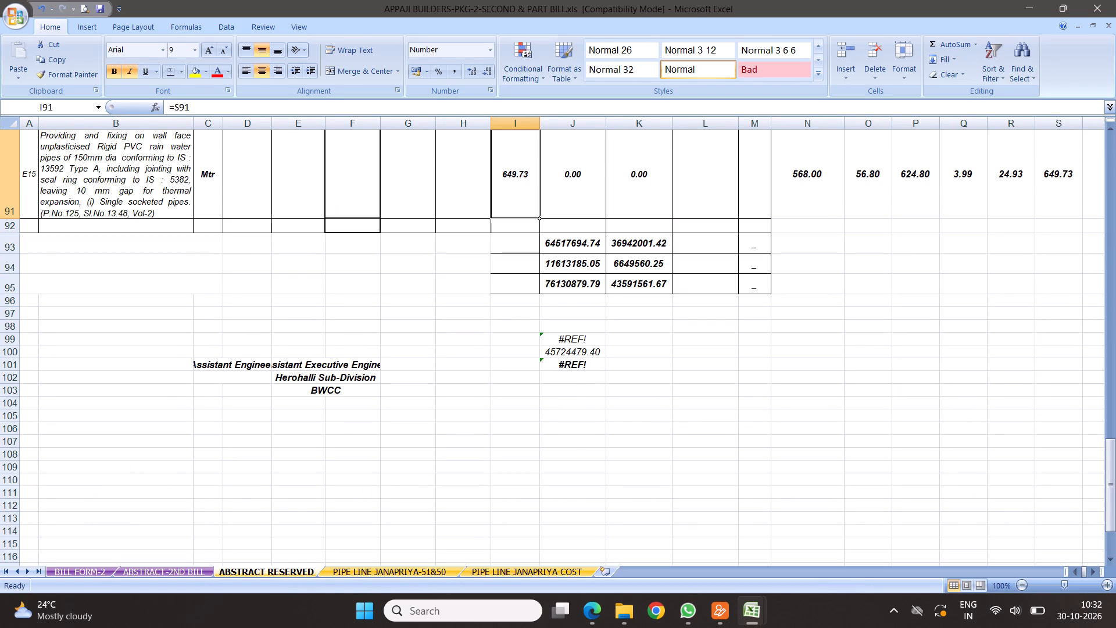
{"action": "left_click", "coordinate": [187, 569]}
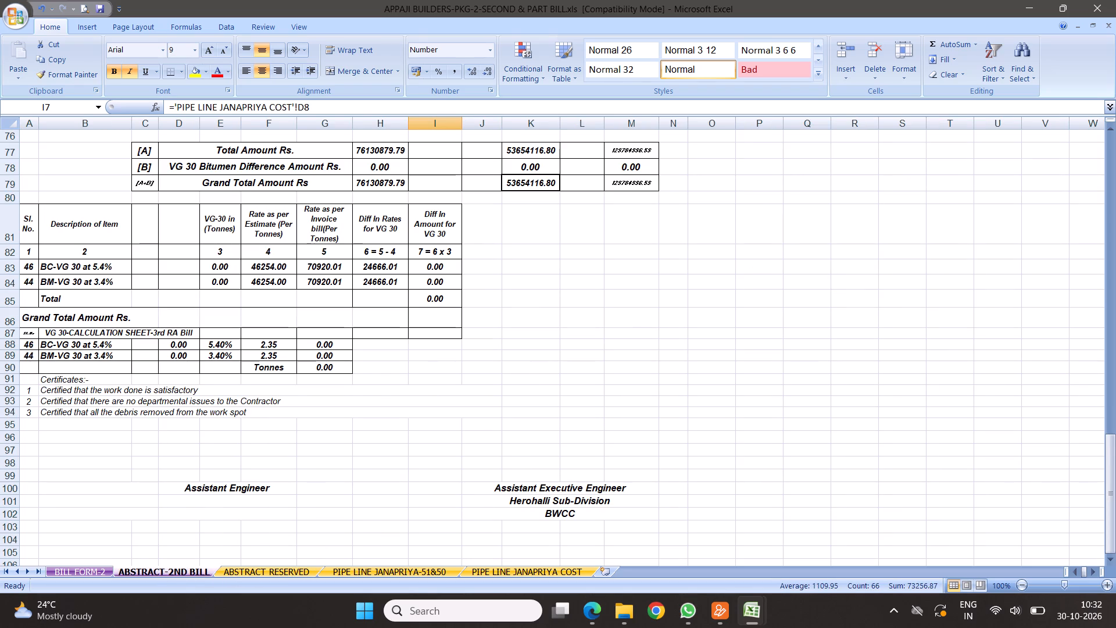
{"action": "scroll", "coordinate": [514, 237], "scroll_direction": "up", "scroll_amount": 2}
{"action": "left_click", "coordinate": [510, 389]}
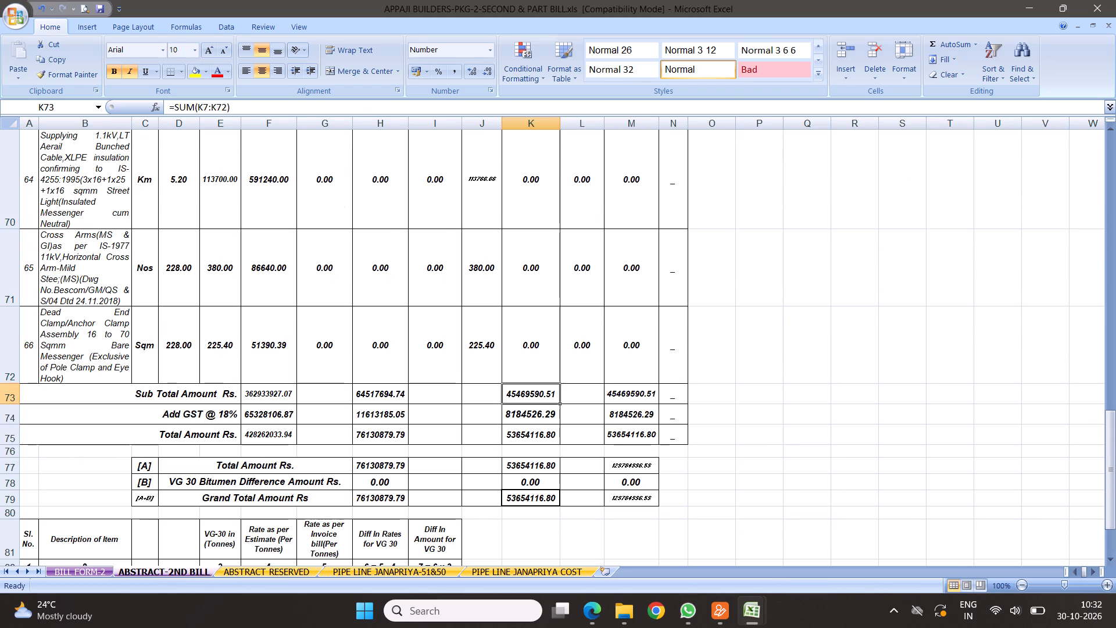
{"action": "left_click", "coordinate": [528, 572]}
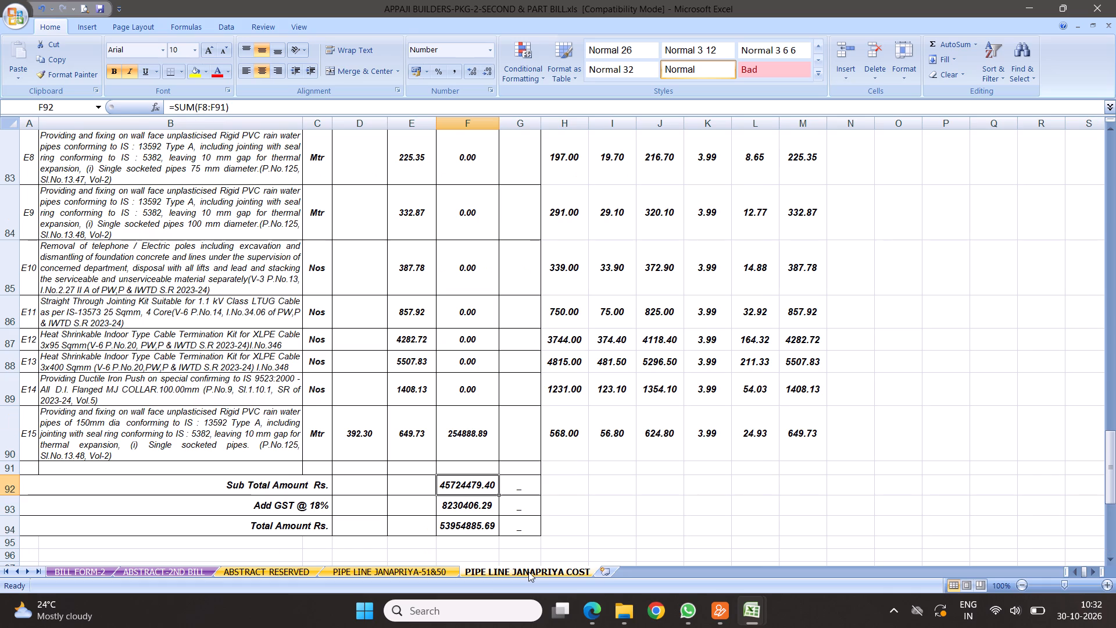
{"action": "left_click", "coordinate": [449, 487]}
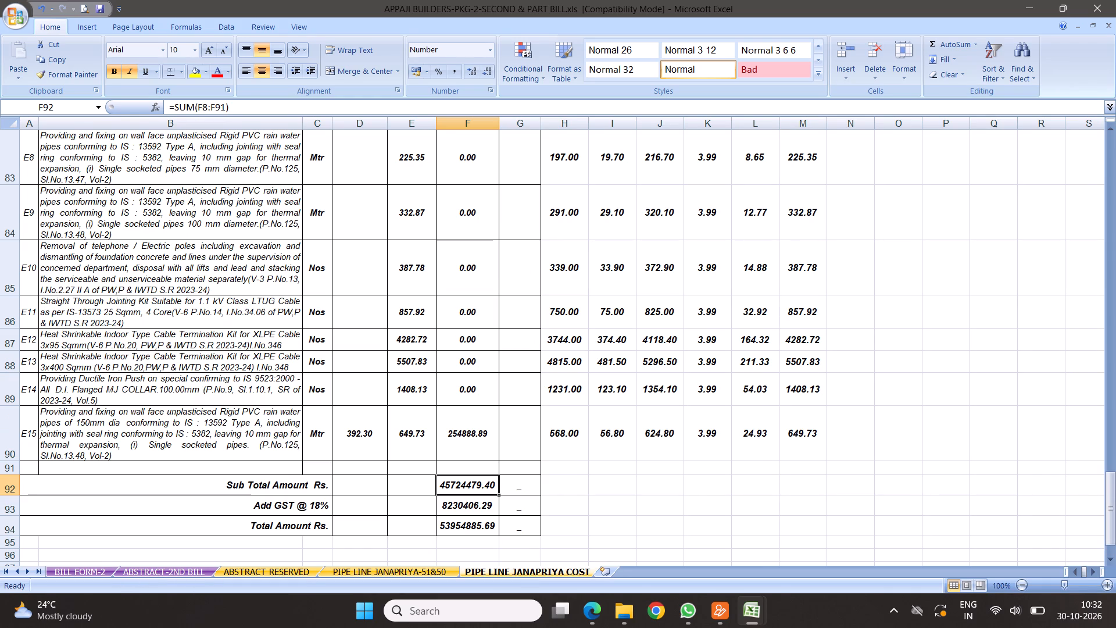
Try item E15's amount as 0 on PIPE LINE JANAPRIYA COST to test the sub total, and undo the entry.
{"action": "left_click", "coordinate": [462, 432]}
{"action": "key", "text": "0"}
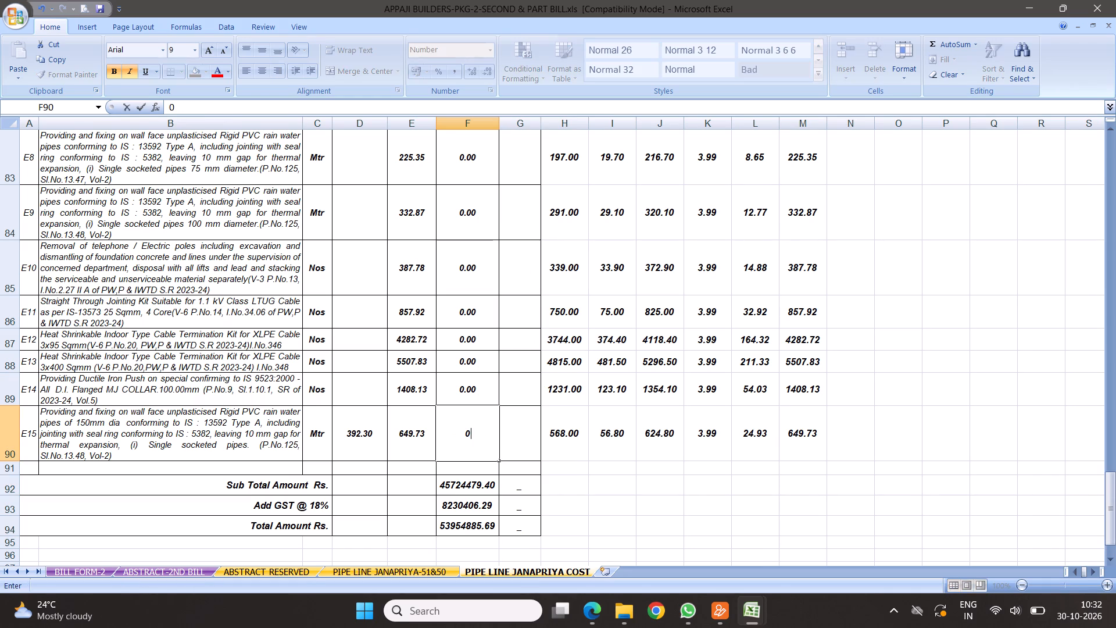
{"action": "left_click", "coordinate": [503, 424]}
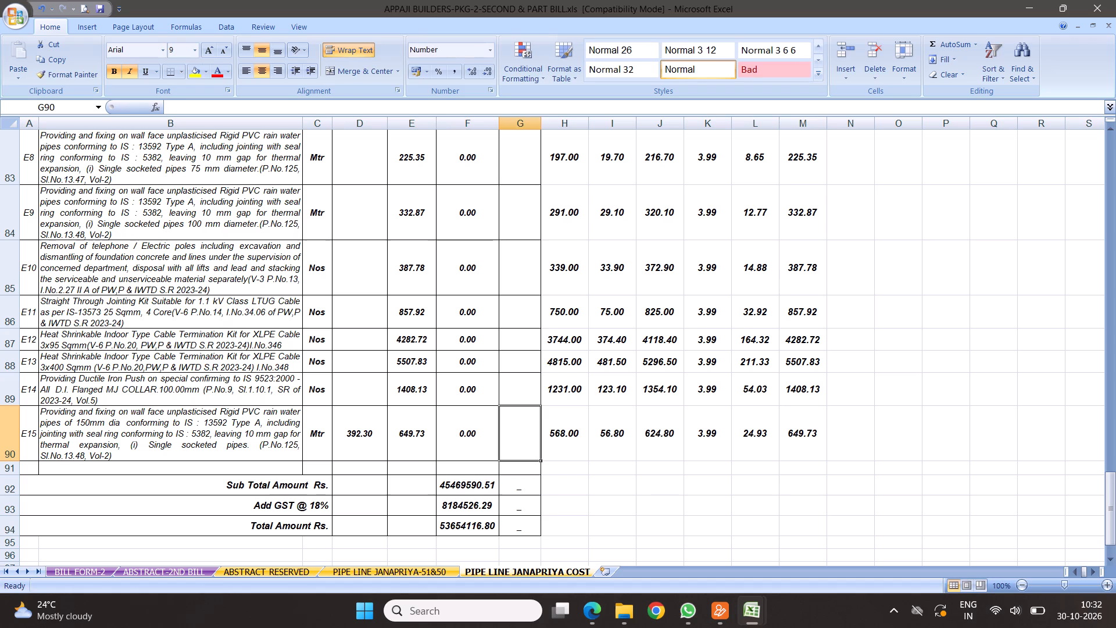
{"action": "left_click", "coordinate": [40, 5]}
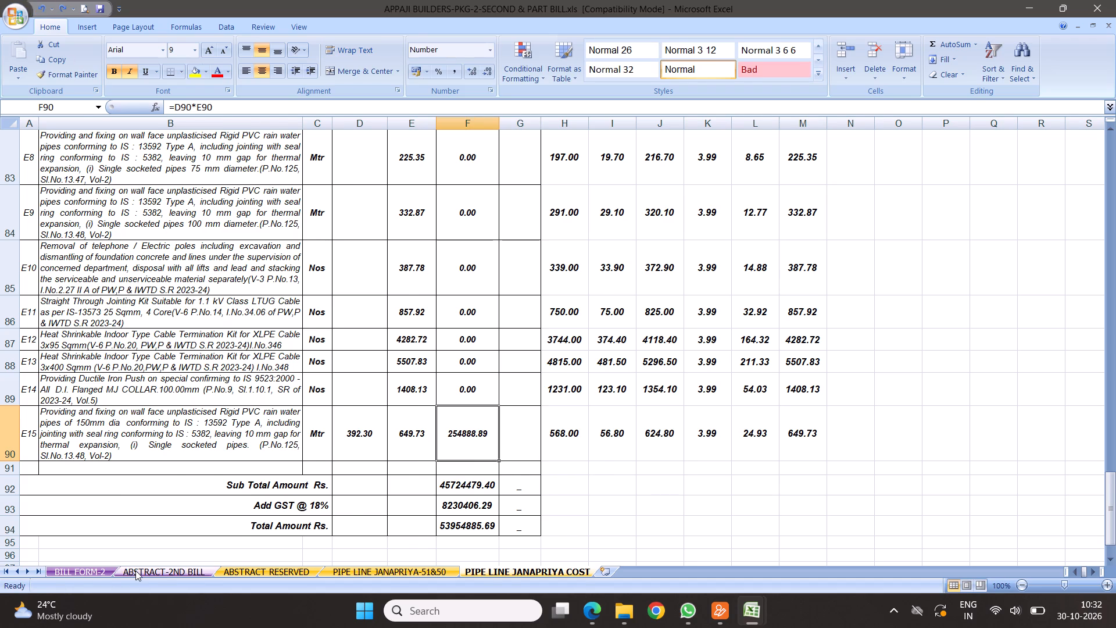
Remove the spaces before and after ":-" following "Head of Account" in the work order heading of ABSTRACT-2ND BILL.
{"action": "left_click", "coordinate": [135, 570]}
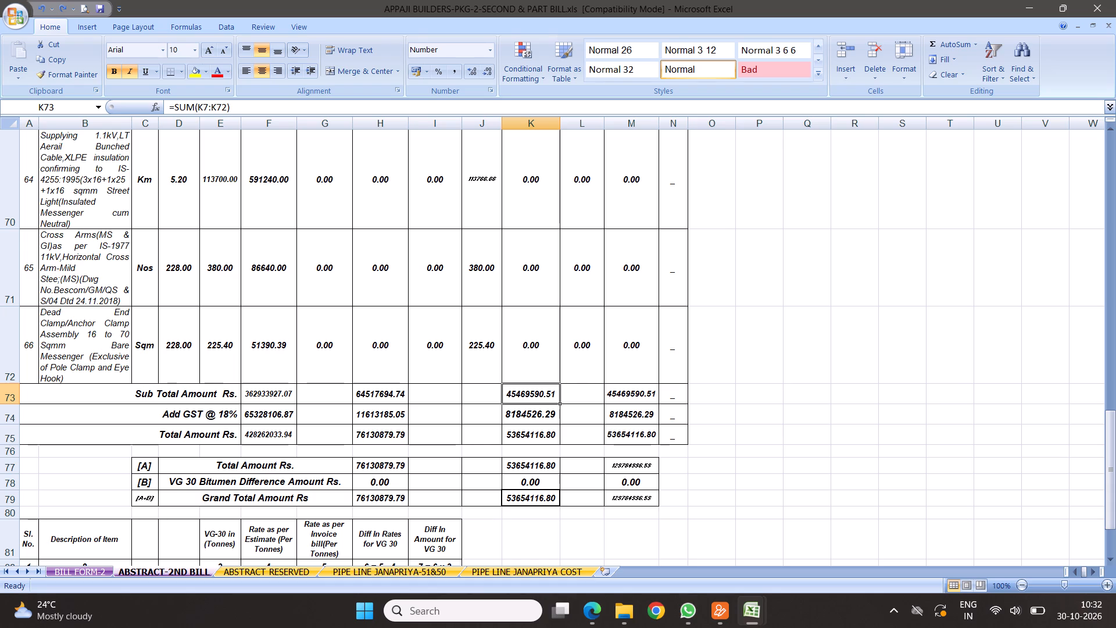
{"action": "scroll", "coordinate": [279, 331], "scroll_direction": "up", "scroll_amount": 8}
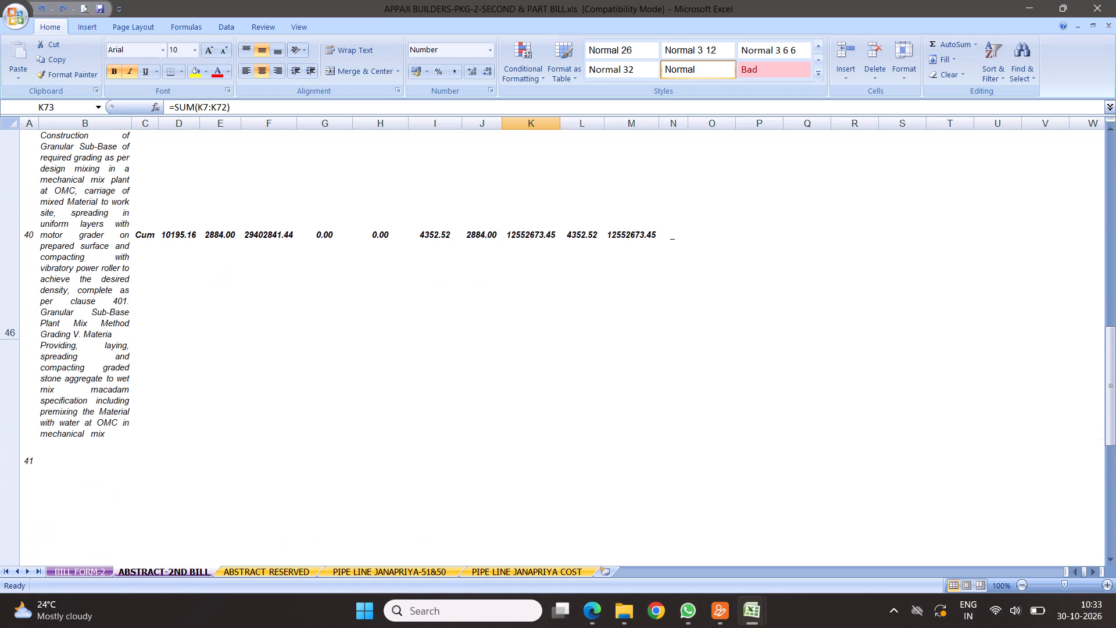
{"action": "scroll", "coordinate": [279, 331], "scroll_direction": "up", "scroll_amount": 18}
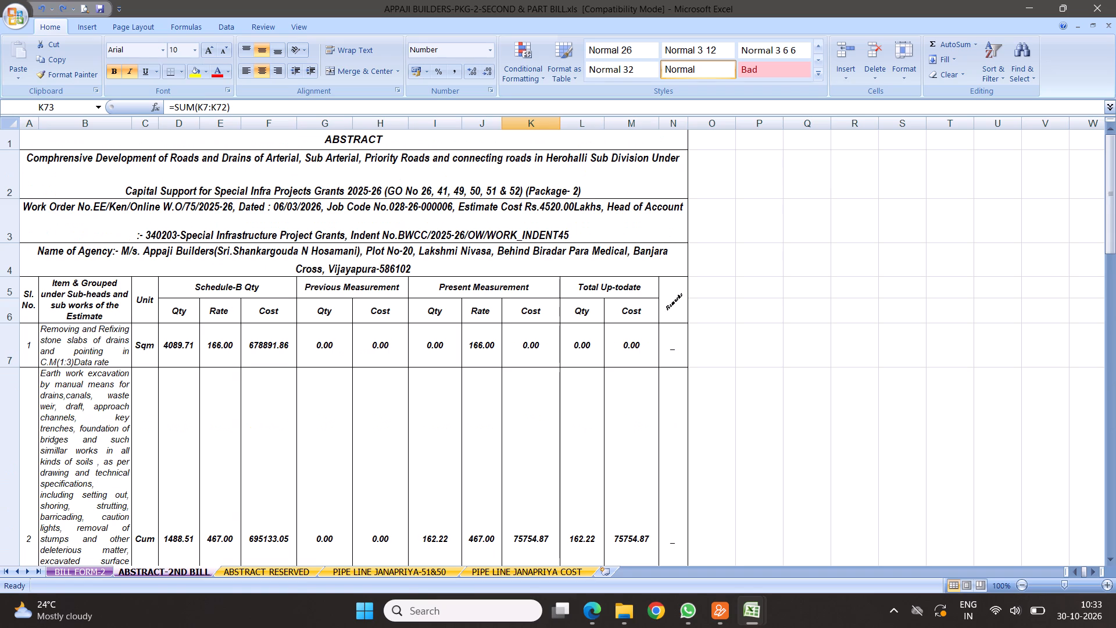
{"action": "left_click", "coordinate": [274, 182]}
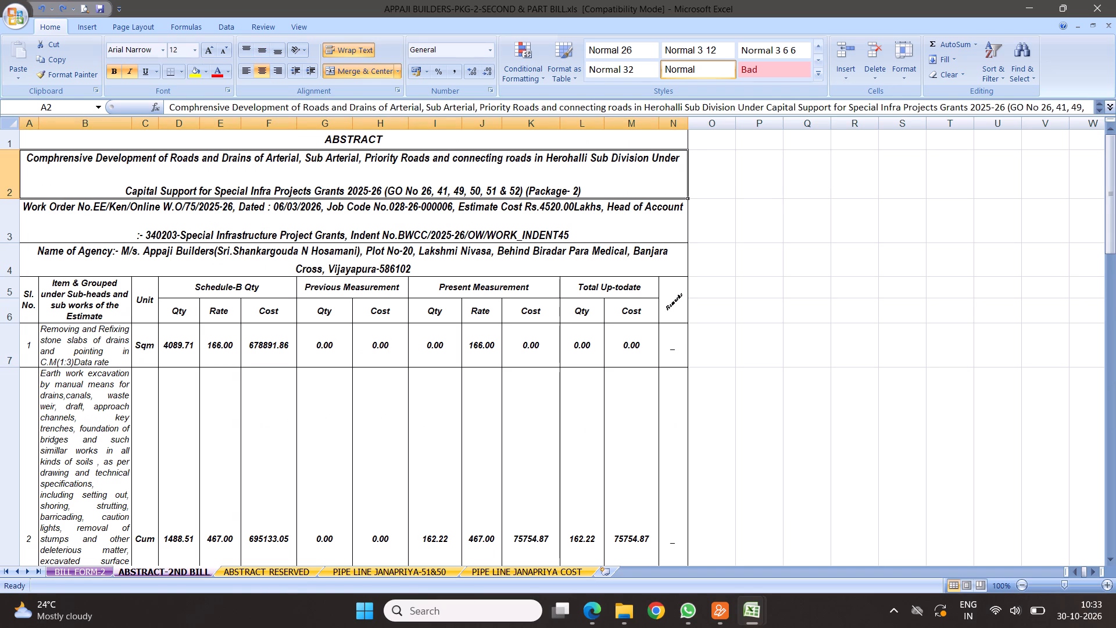
{"action": "left_click", "coordinate": [191, 214]}
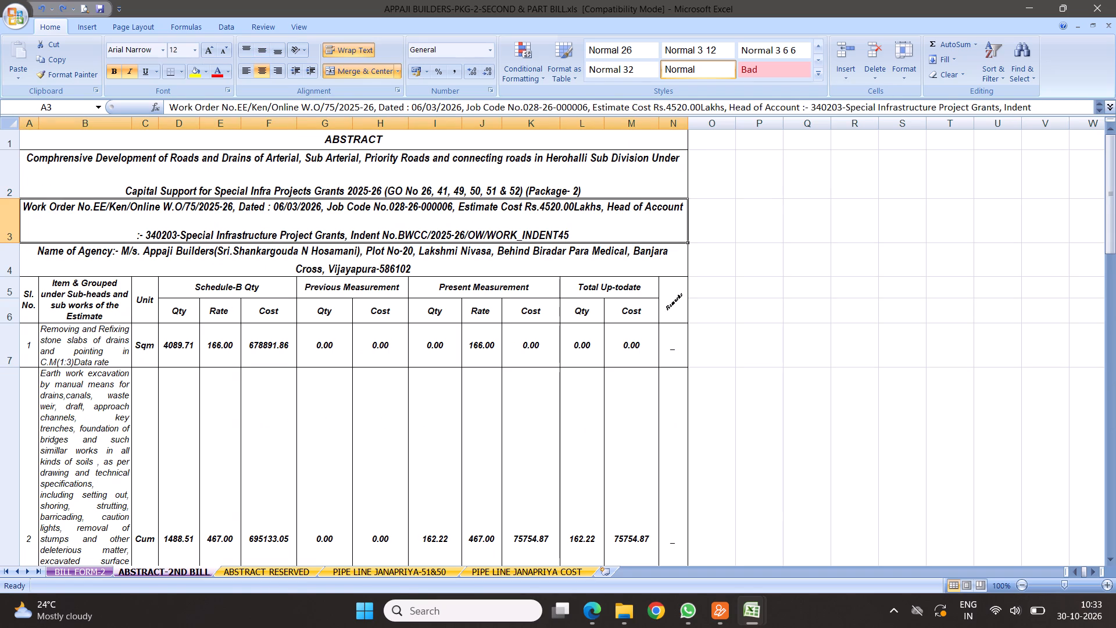
{"action": "double_click", "coordinate": [147, 234]}
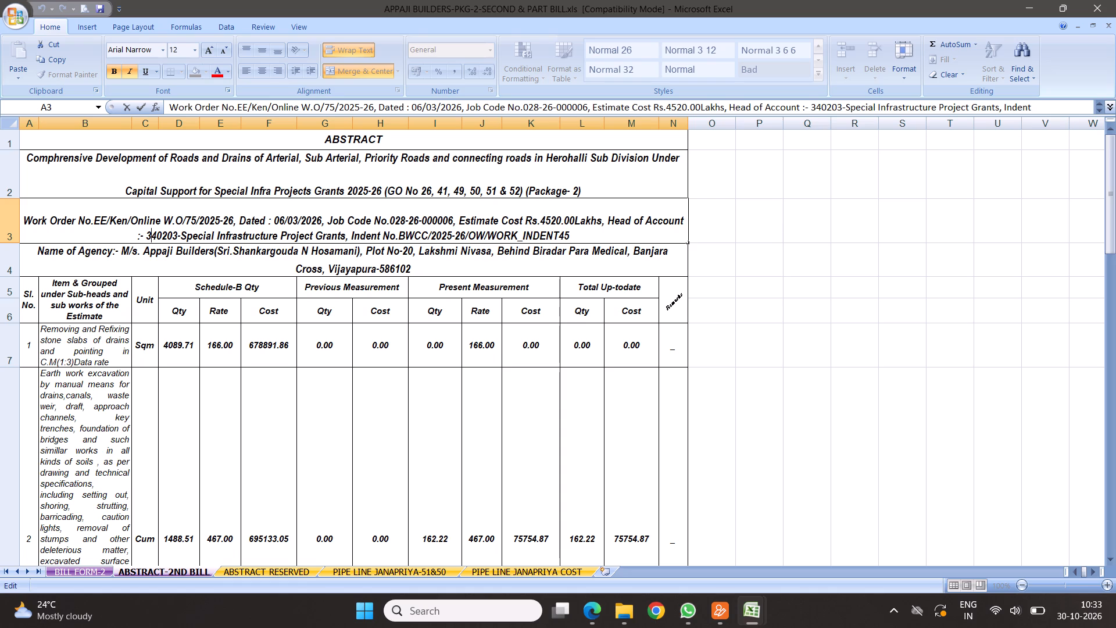
{"action": "left_click", "coordinate": [144, 234]}
{"action": "key", "text": "BackSpace"}
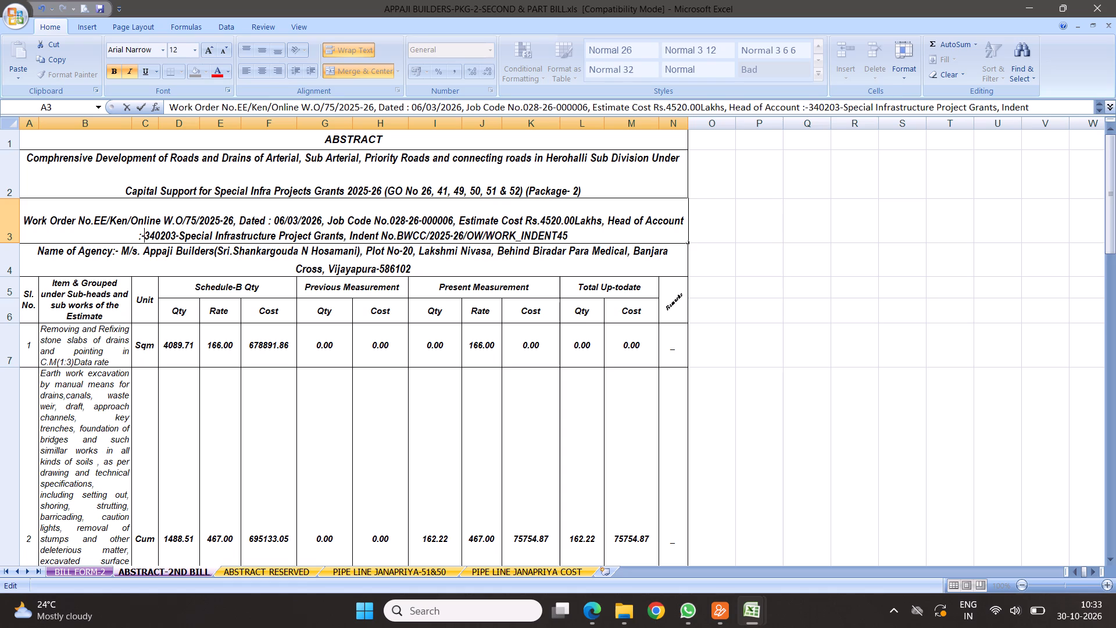
{"action": "left_click", "coordinate": [267, 372]}
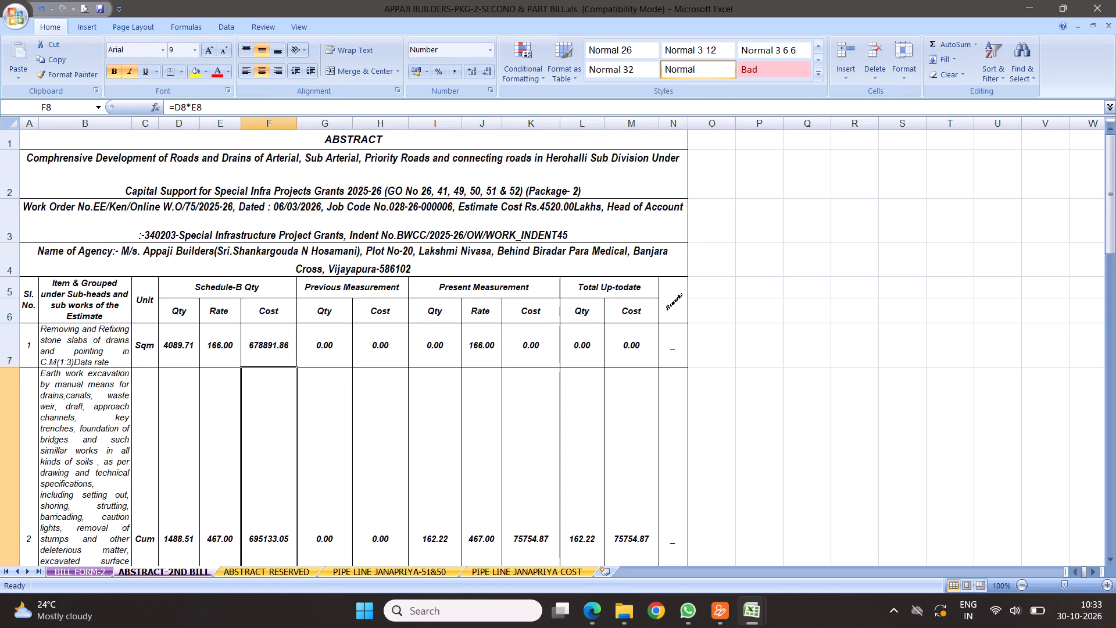
{"action": "double_click", "coordinate": [123, 234]}
{"action": "key", "text": "BackSpace"}
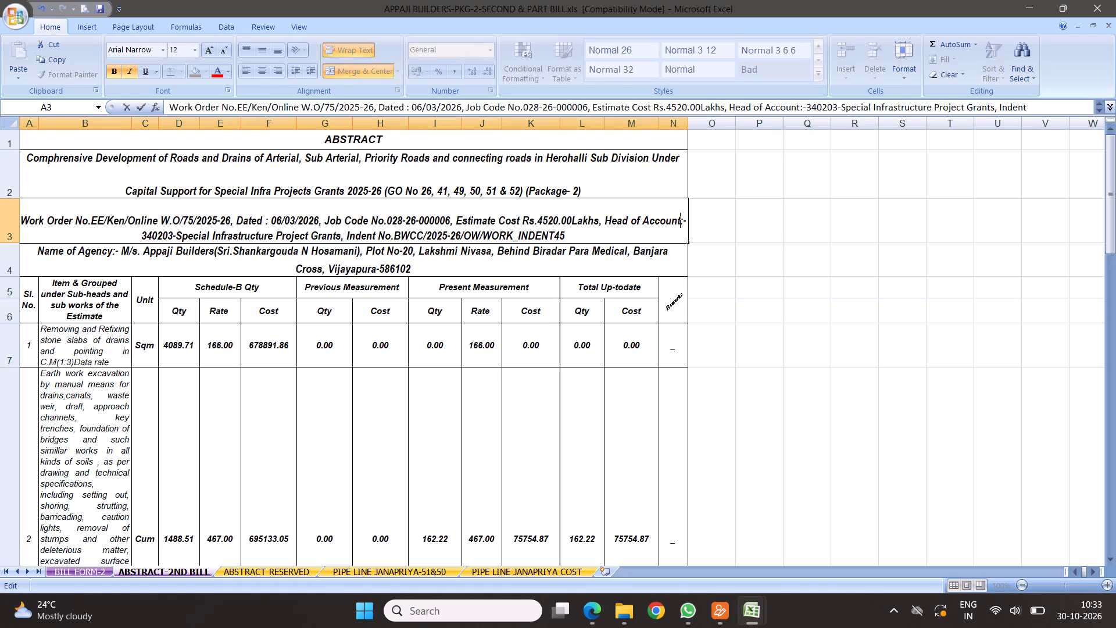
{"action": "left_click", "coordinate": [222, 349]}
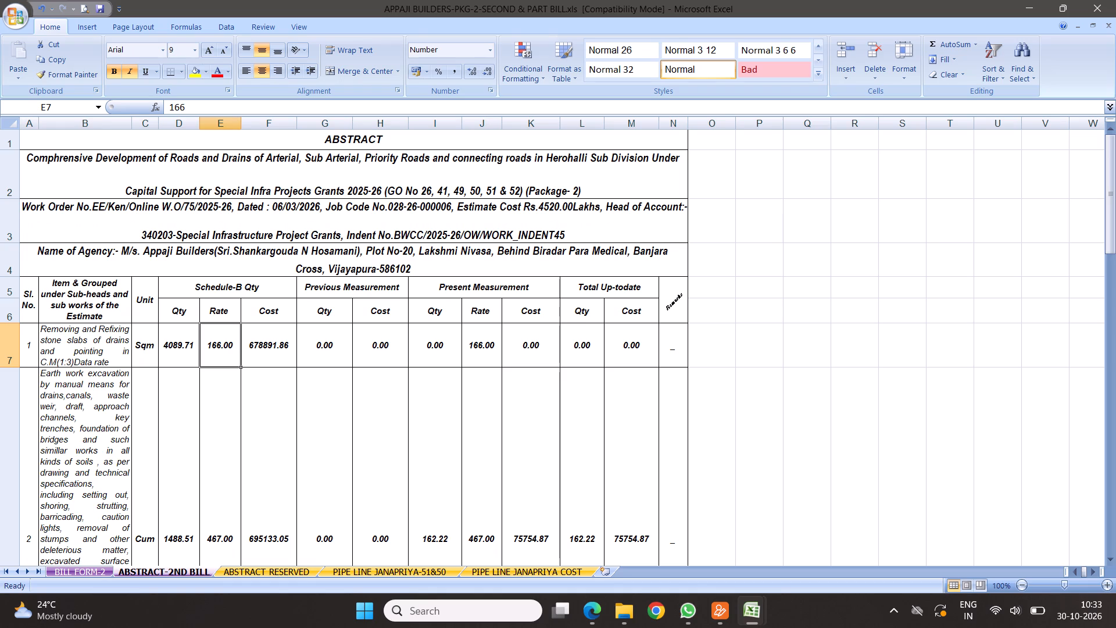
Review the ABSTRACT-2ND BILL sheet from its headings through the electrical items, totals and certificates.
{"action": "left_click", "coordinate": [252, 202]}
{"action": "left_click", "coordinate": [246, 171]}
{"action": "scroll", "coordinate": [311, 258], "scroll_direction": "up", "scroll_amount": 2}
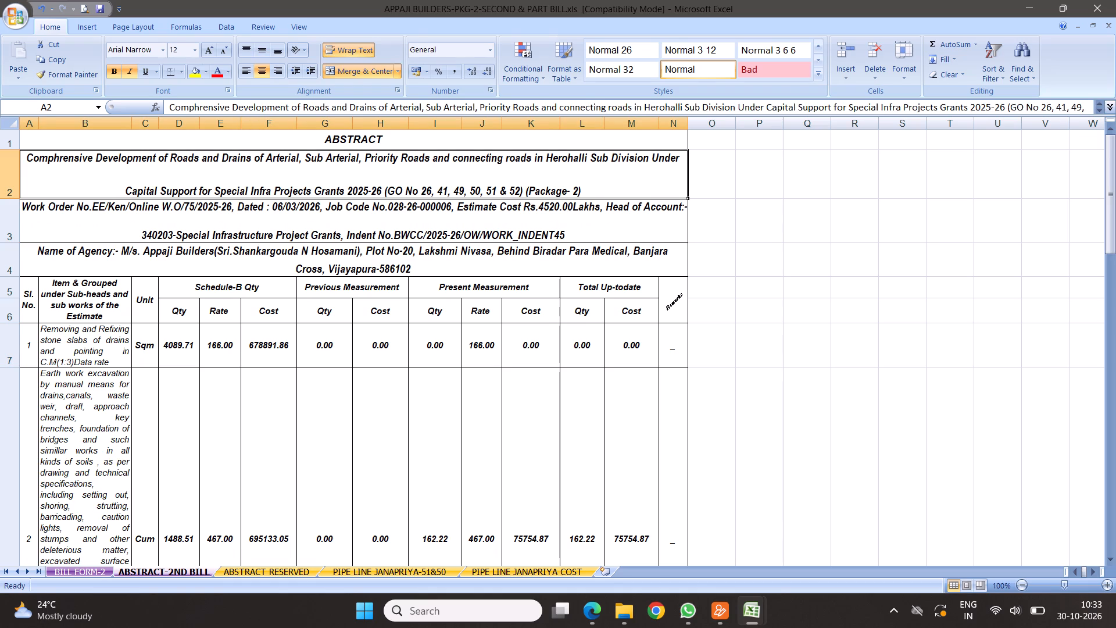
{"action": "scroll", "coordinate": [213, 432], "scroll_direction": "down", "scroll_amount": 7}
{"action": "scroll", "coordinate": [264, 329], "scroll_direction": "down", "scroll_amount": 7}
{"action": "scroll", "coordinate": [207, 355], "scroll_direction": "down", "scroll_amount": 15}
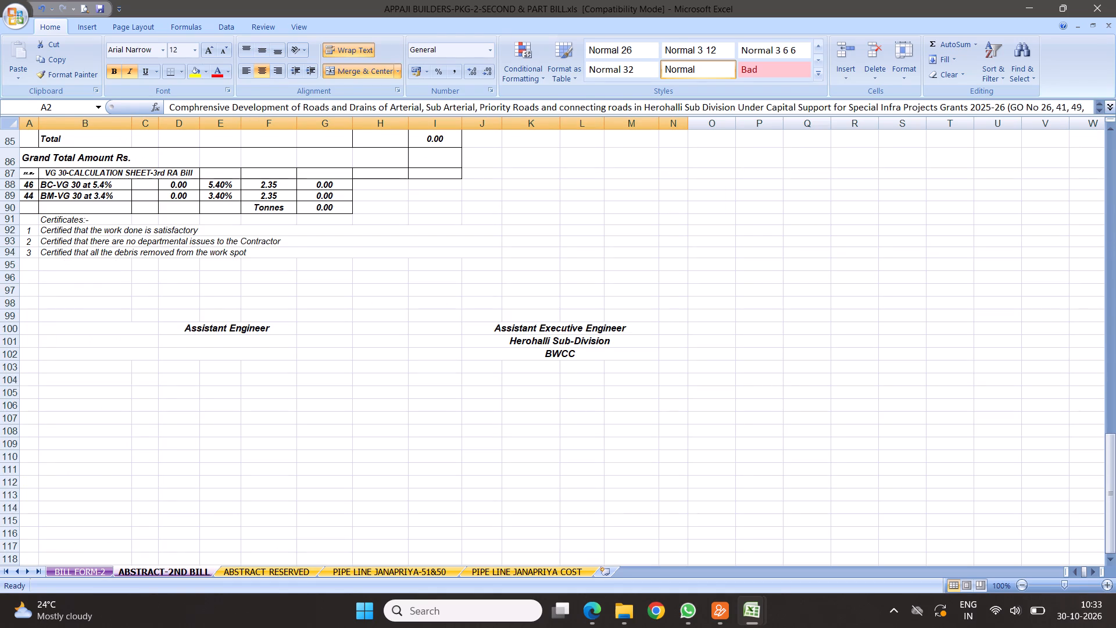
{"action": "scroll", "coordinate": [181, 348], "scroll_direction": "up", "scroll_amount": 6}
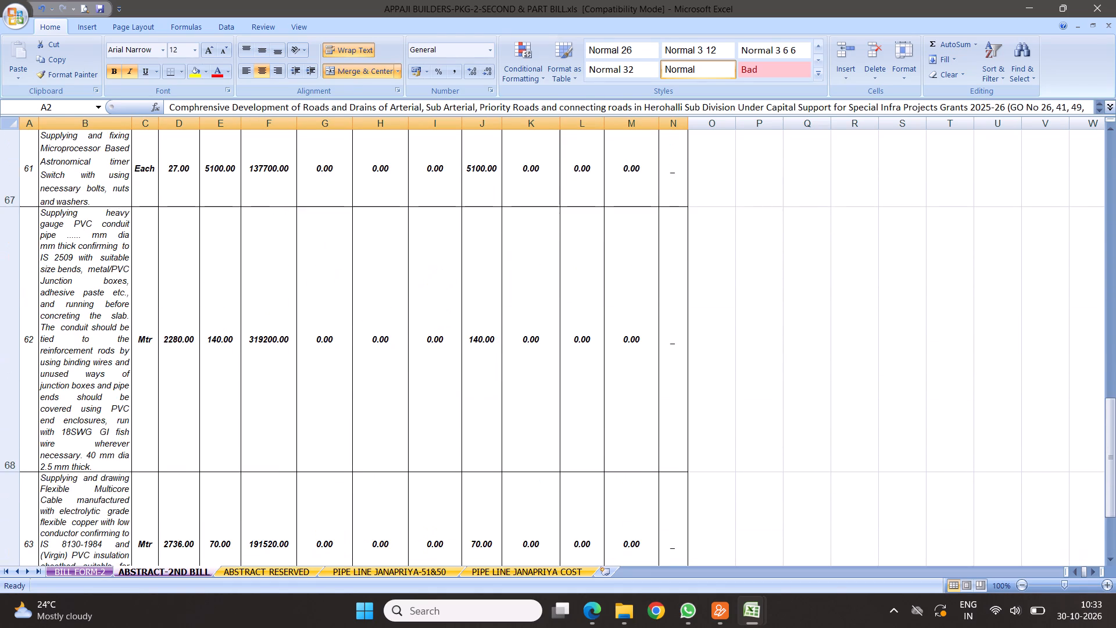
{"action": "scroll", "coordinate": [174, 340], "scroll_direction": "down", "scroll_amount": 1}
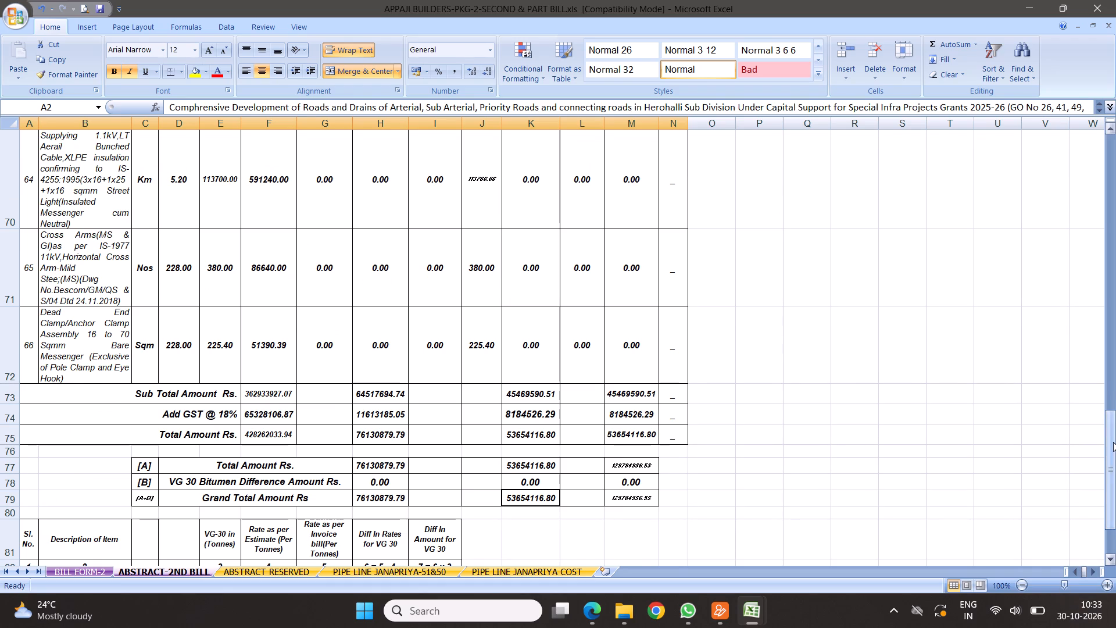
{"action": "left_click_drag", "start_coordinate": [1113, 442], "coordinate": [1113, 0]}
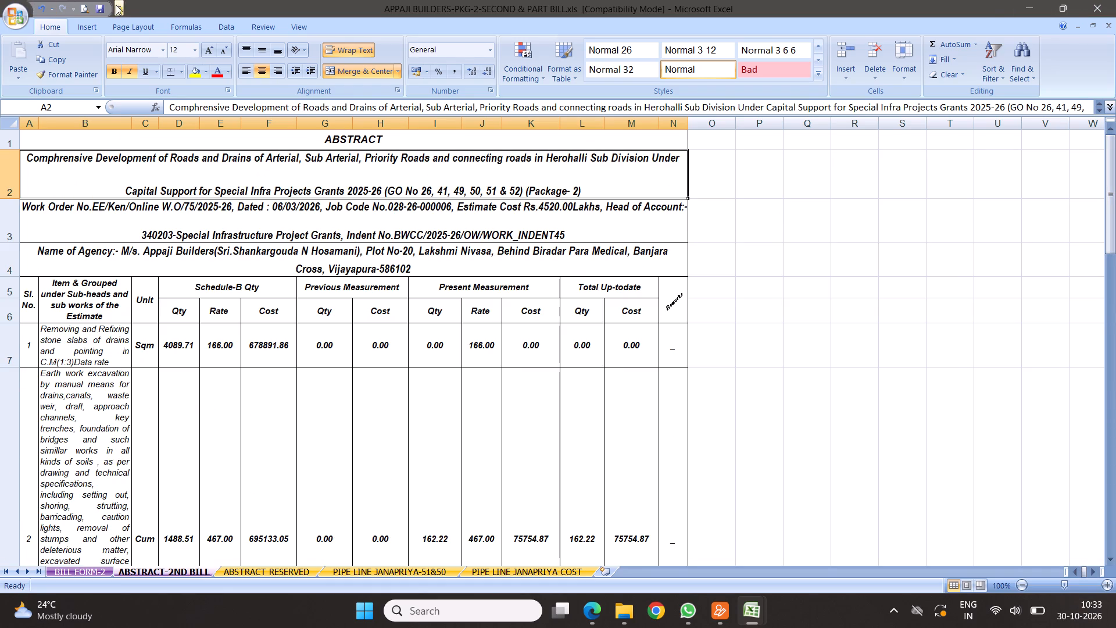
Save the APPAJI BUILDERS second and part bill workbook and close it.
{"action": "left_click", "coordinate": [101, 7]}
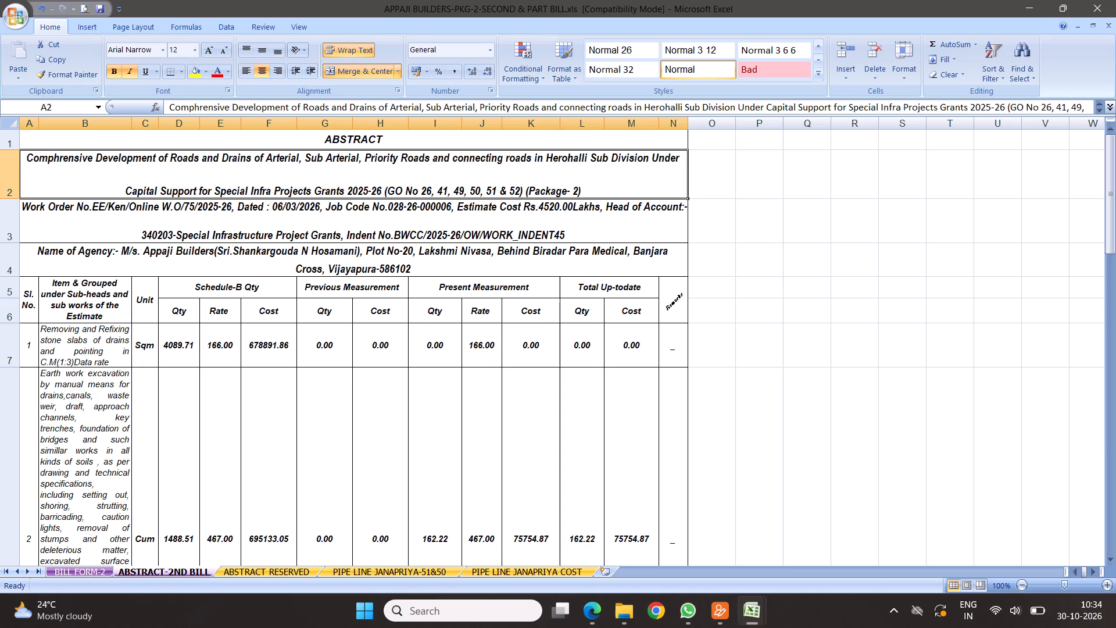
{"action": "left_click", "coordinate": [528, 379]}
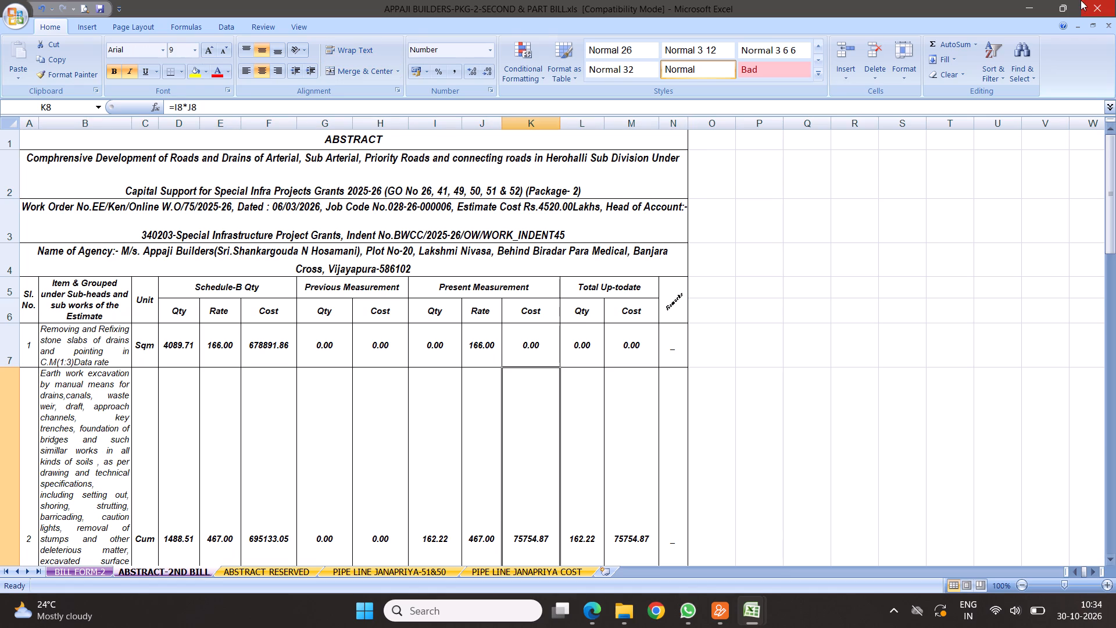
{"action": "left_click", "coordinate": [1099, 6]}
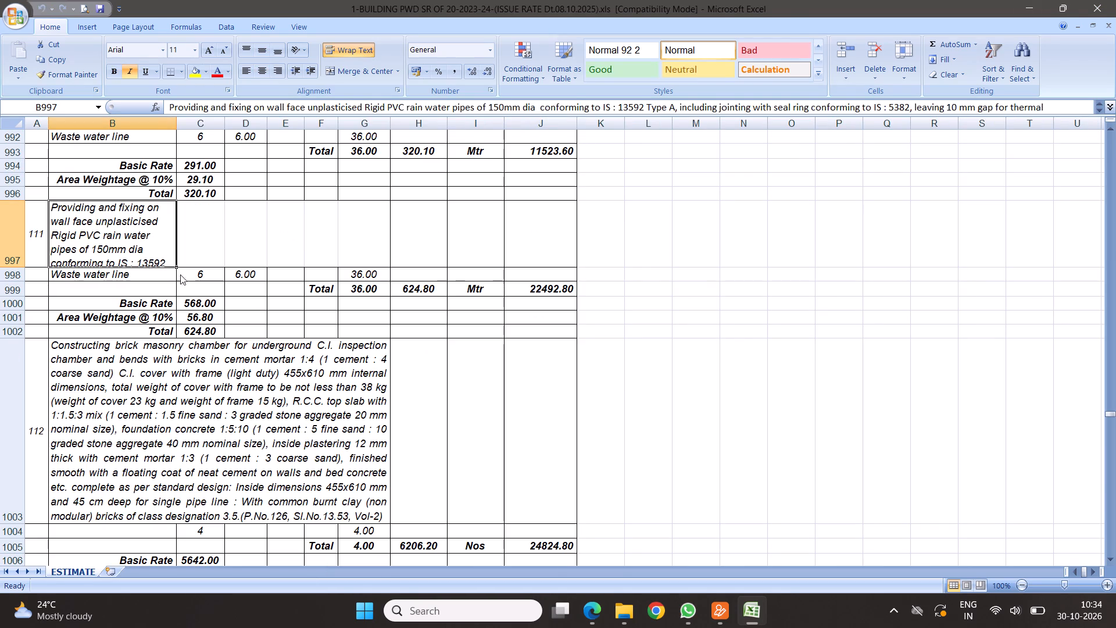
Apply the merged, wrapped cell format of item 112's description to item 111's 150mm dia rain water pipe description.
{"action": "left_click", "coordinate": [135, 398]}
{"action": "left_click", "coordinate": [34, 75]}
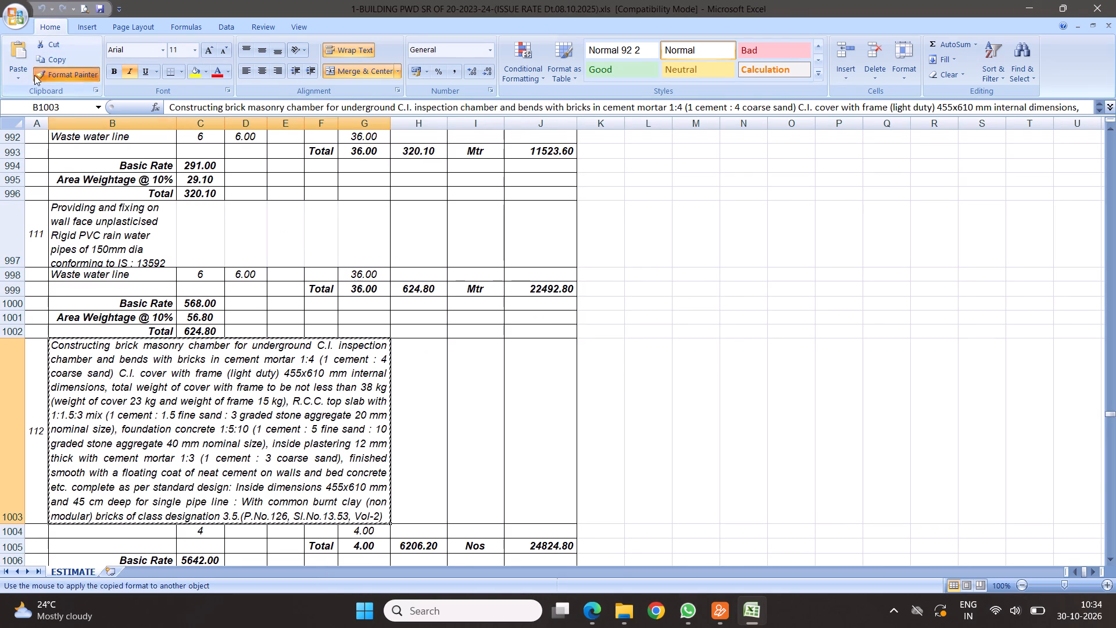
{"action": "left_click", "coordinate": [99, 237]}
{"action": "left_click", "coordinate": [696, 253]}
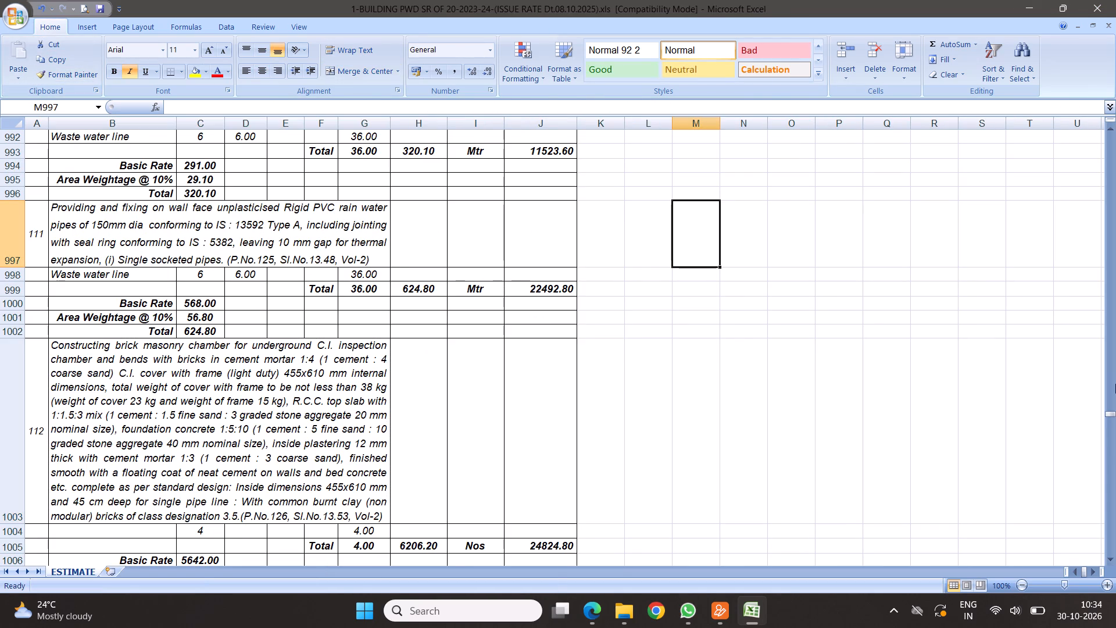
Return to the top of the ESTIMATE sheet and close the BUILDING PWD SR workbook, discarding its changes.
{"action": "left_click_drag", "start_coordinate": [1114, 412], "coordinate": [1115, 298]}
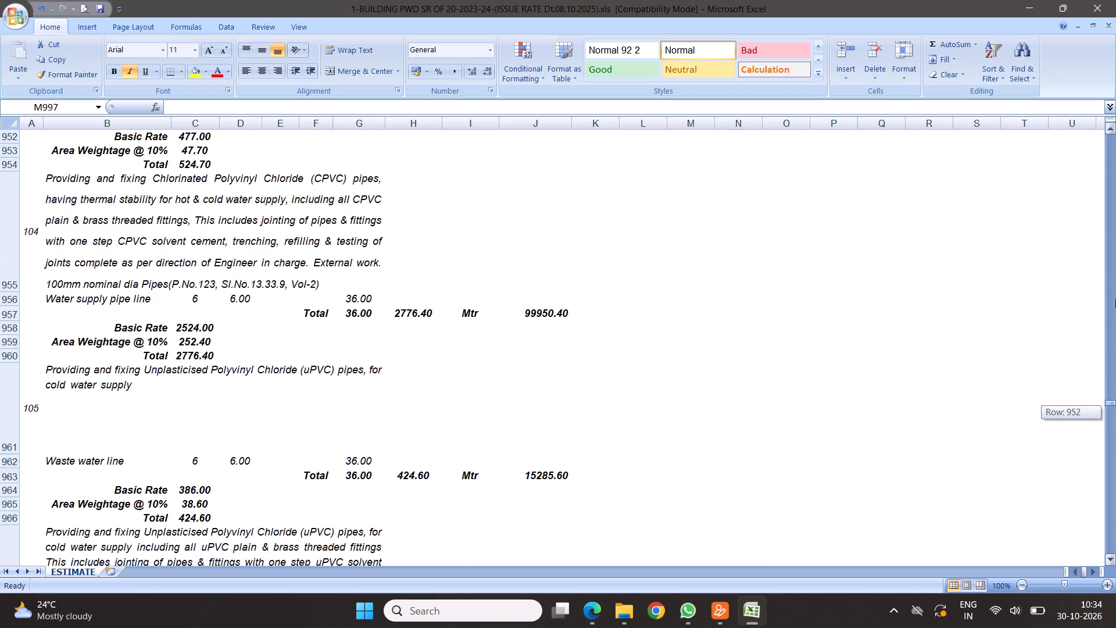
{"action": "left_click_drag", "start_coordinate": [1115, 298], "coordinate": [1115, 0]}
{"action": "left_click", "coordinate": [524, 284]}
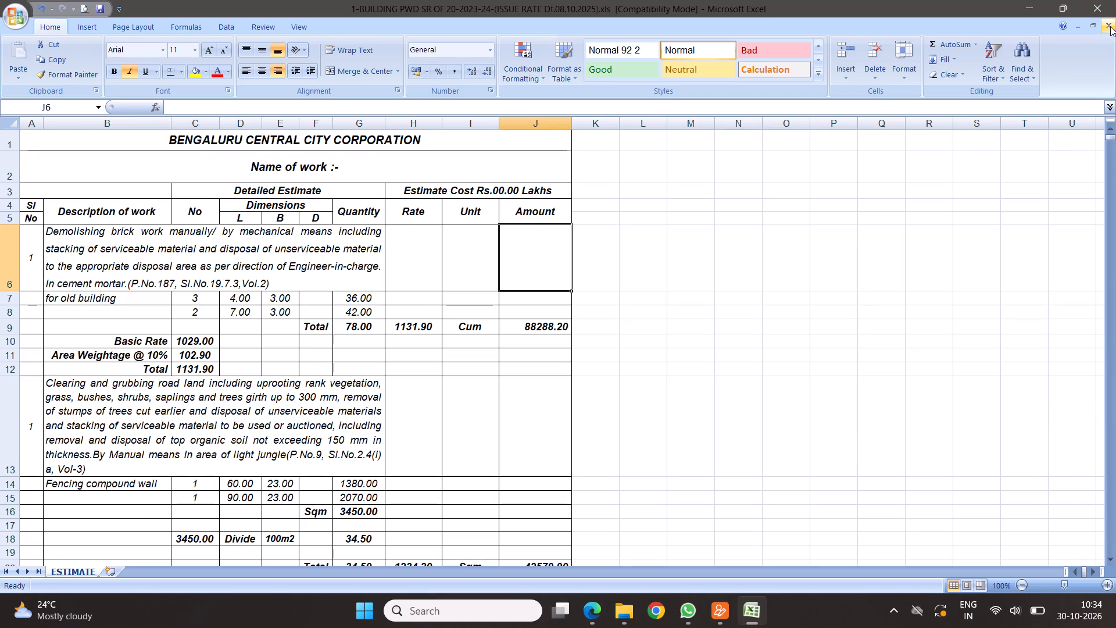
{"action": "left_click", "coordinate": [1110, 26]}
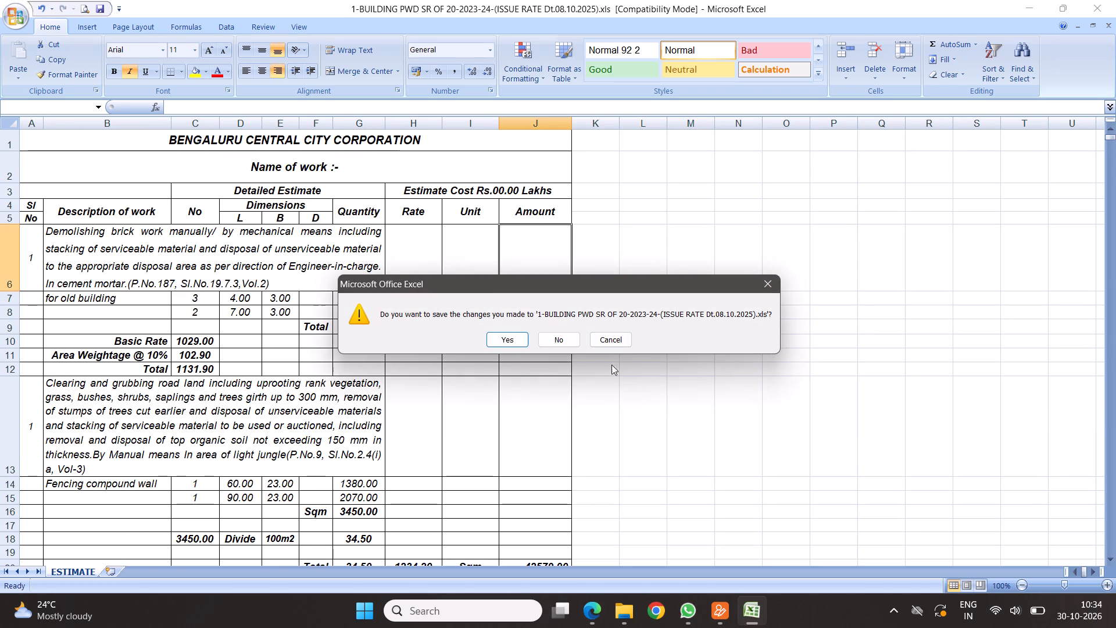
{"action": "left_click", "coordinate": [560, 344]}
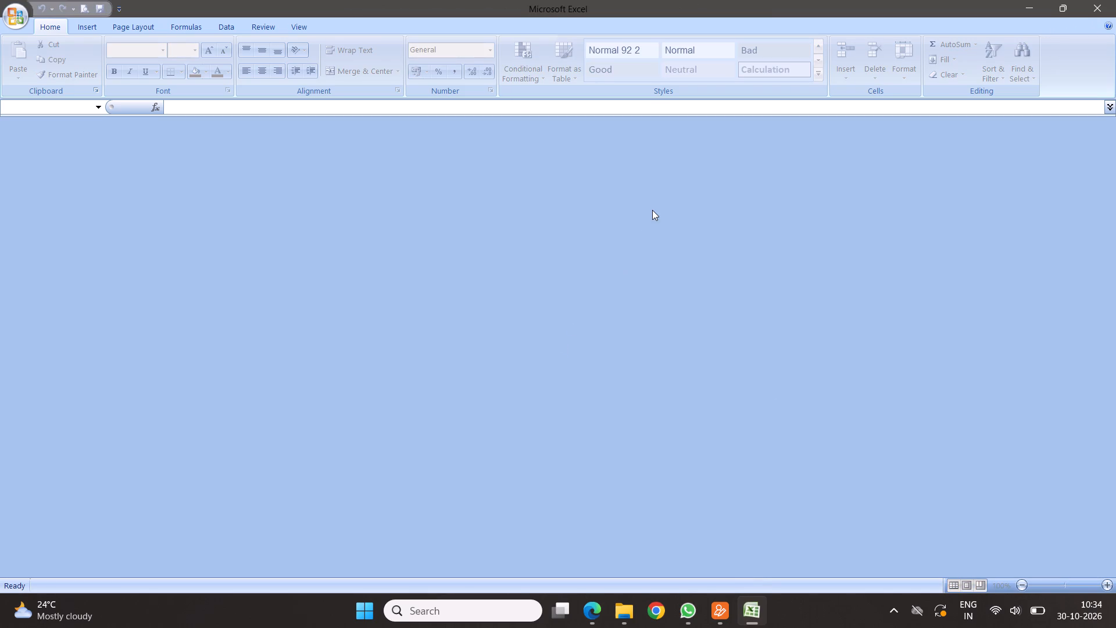
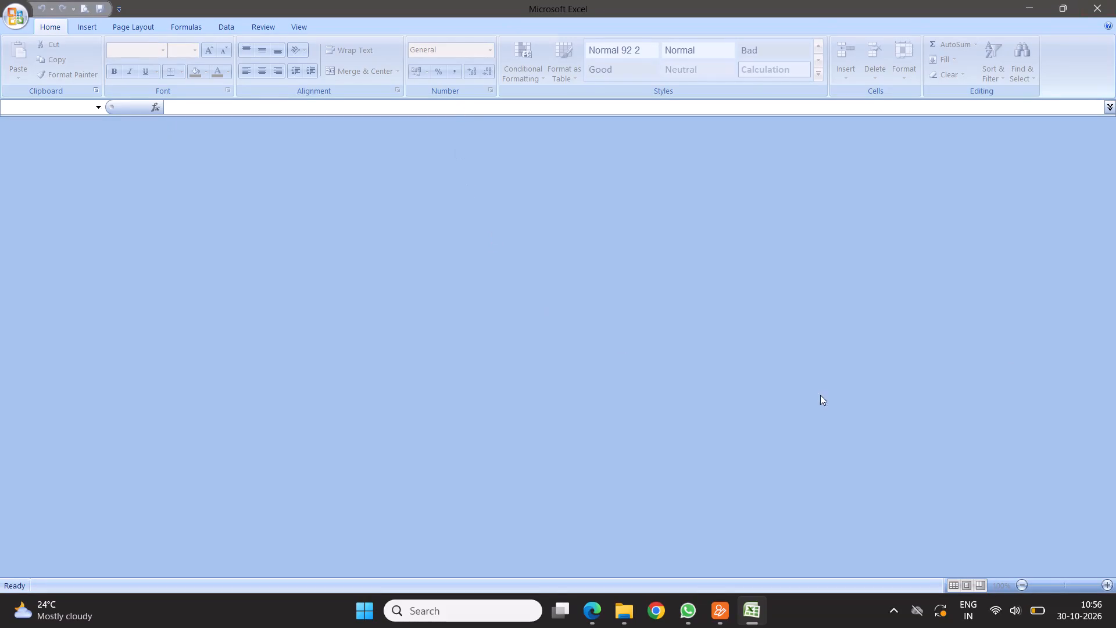
Close the empty Excel window.
{"action": "left_click", "coordinate": [1092, 5]}
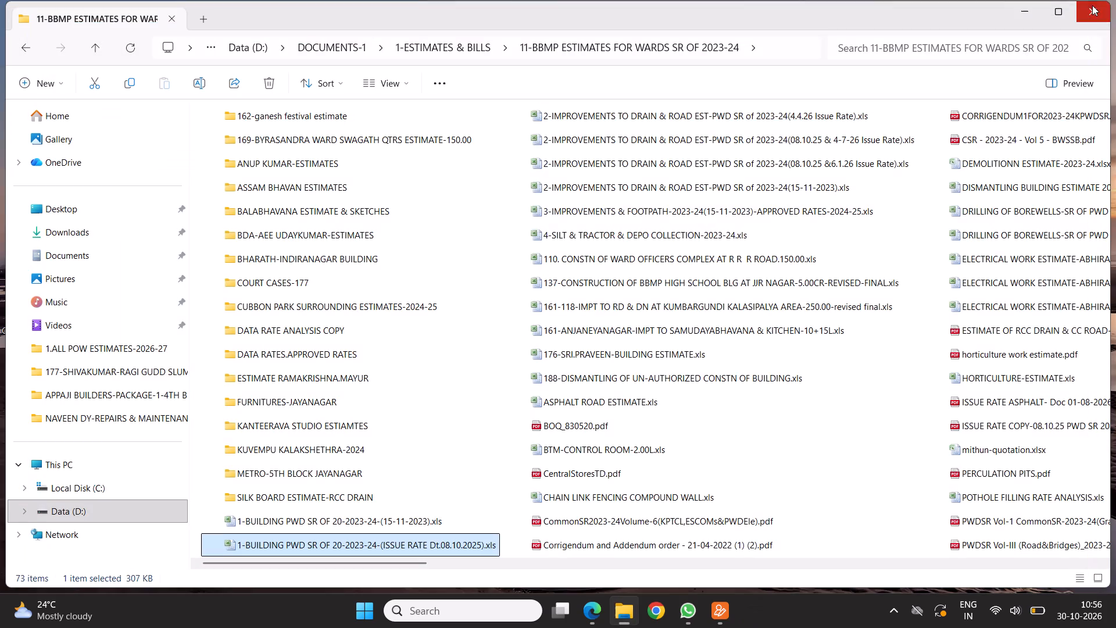
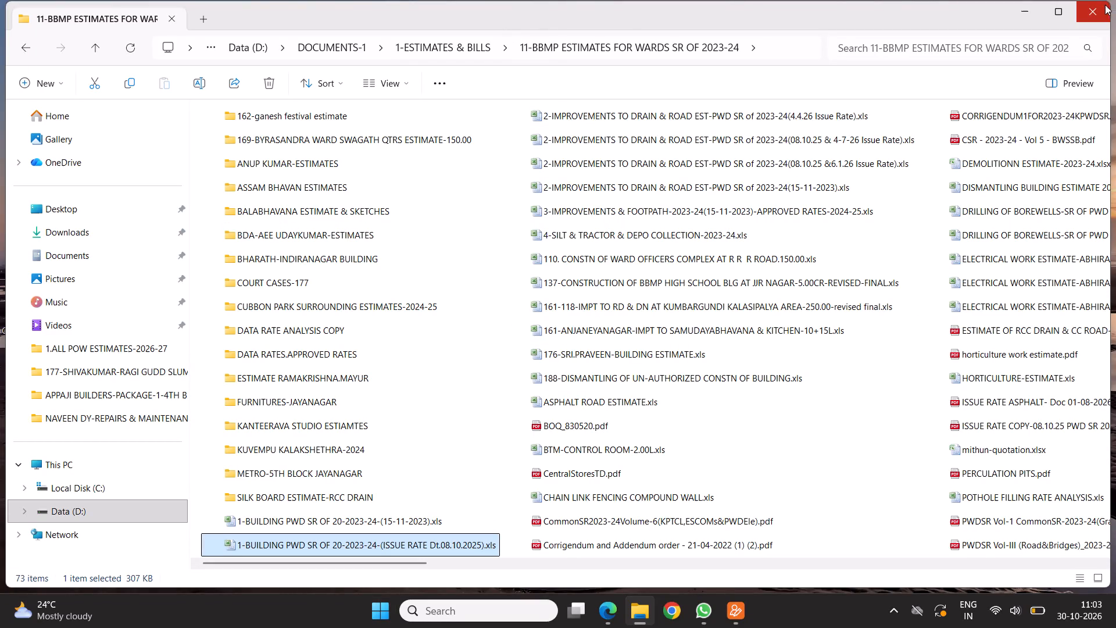
Close the 11-BBMP ESTIMATES FOR WARDS SR OF 2023-24 folder window.
{"action": "left_click", "coordinate": [1092, 11]}
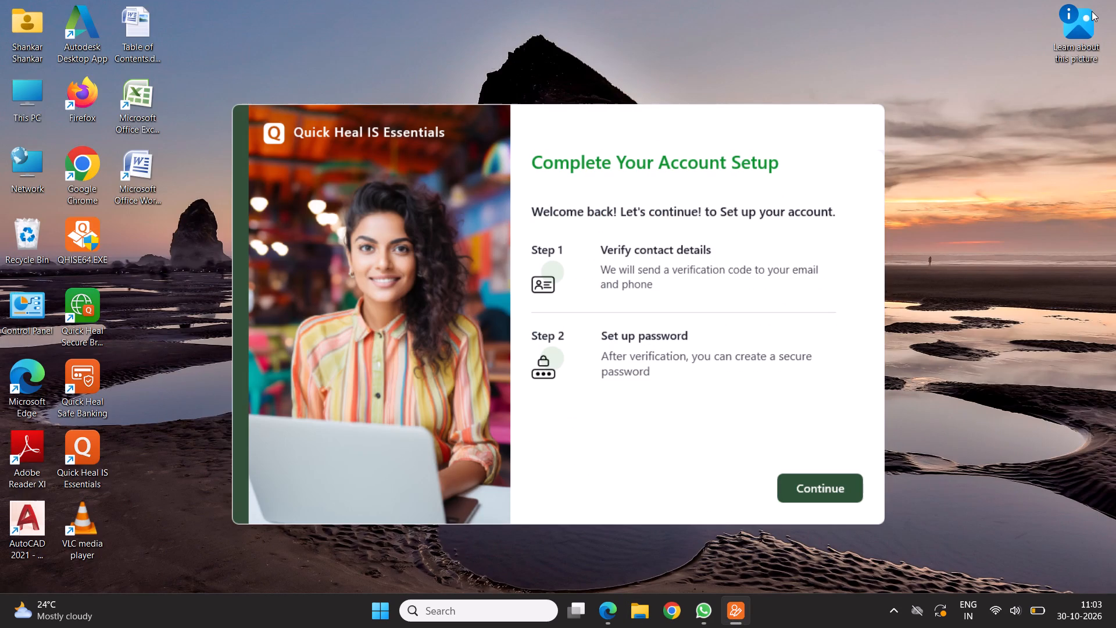
{"action": "triple_click", "coordinate": [1005, 432]}
{"action": "left_click", "coordinate": [692, 538]}
Turn off the computer with the Update and shut down option.
{"action": "left_click", "coordinate": [364, 612]}
{"action": "left_click", "coordinate": [662, 561]}
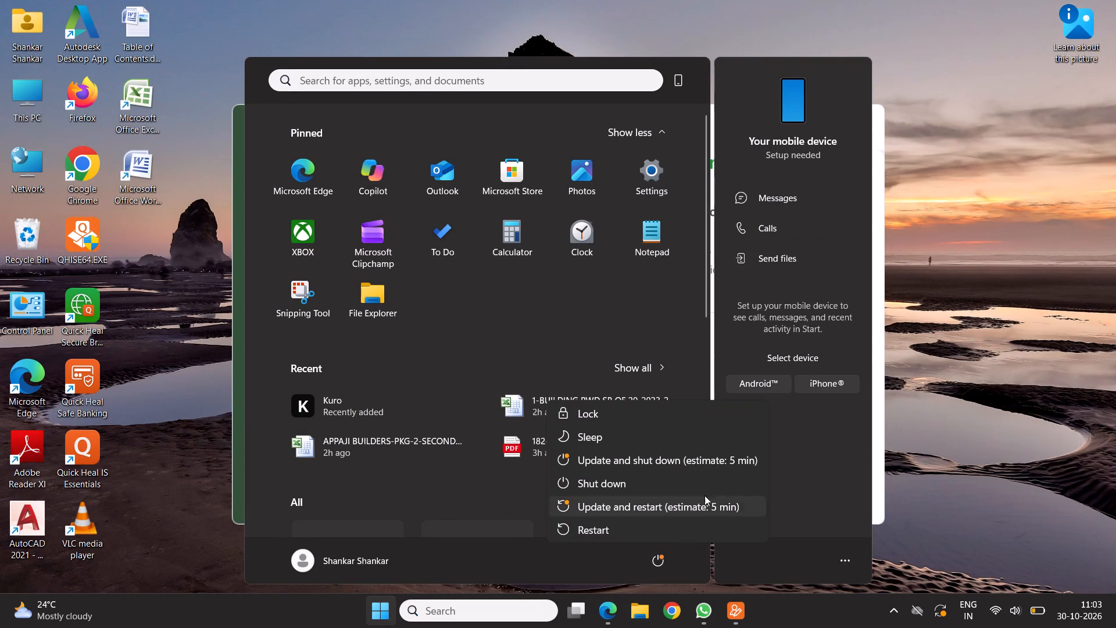
{"action": "left_click", "coordinate": [642, 459]}
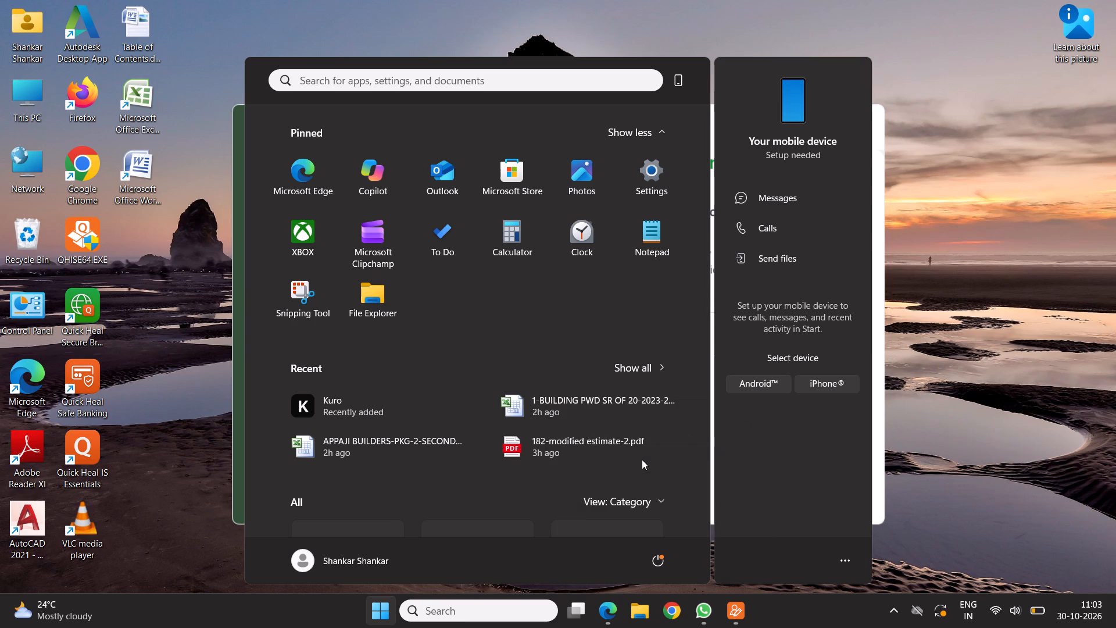